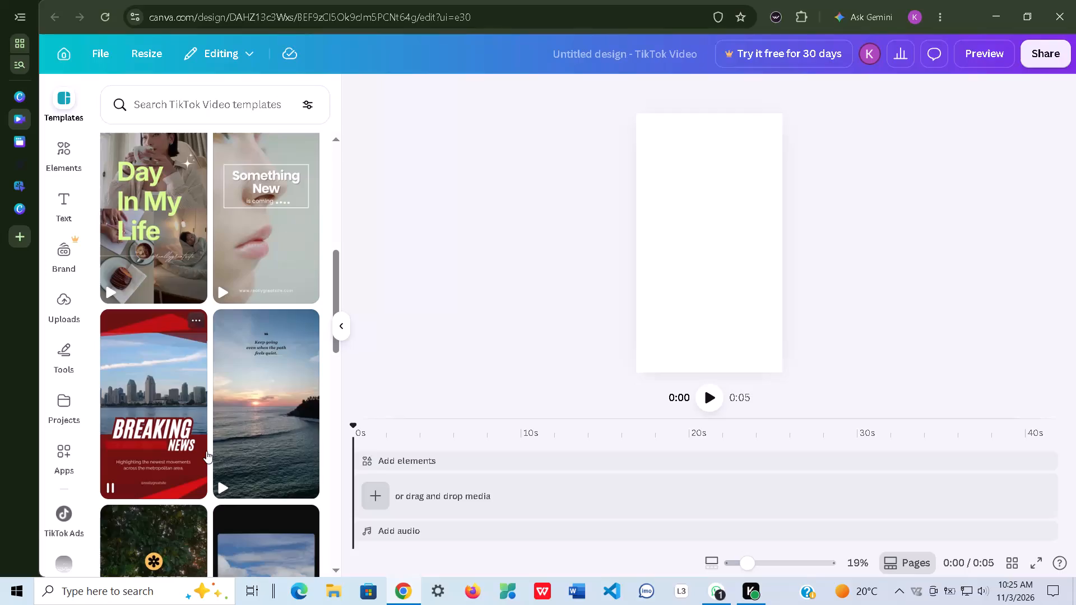
Browse the TikTok Video templates for a suitable design for the blank video.
scroll(206, 451, "down", 3)
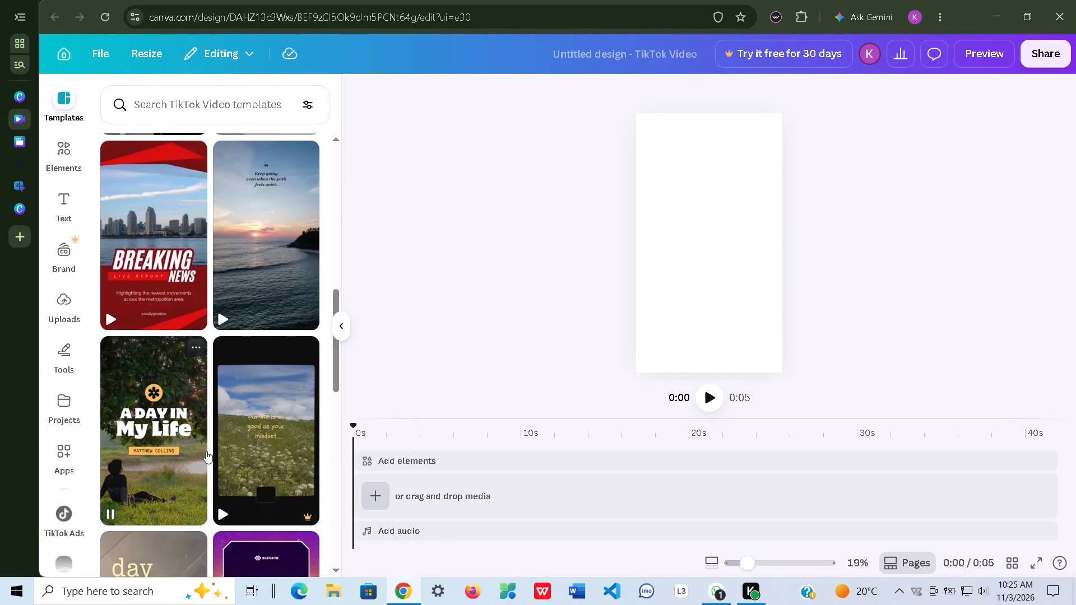
scroll(206, 451, "down", 1)
scroll(254, 413, "down", 1)
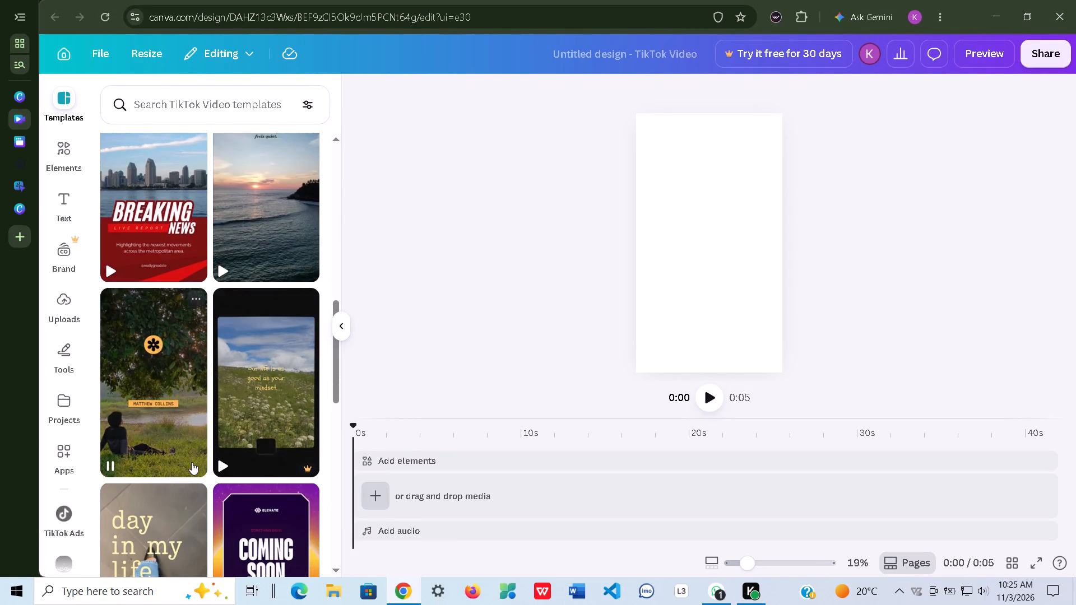
scroll(189, 466, "down", 2)
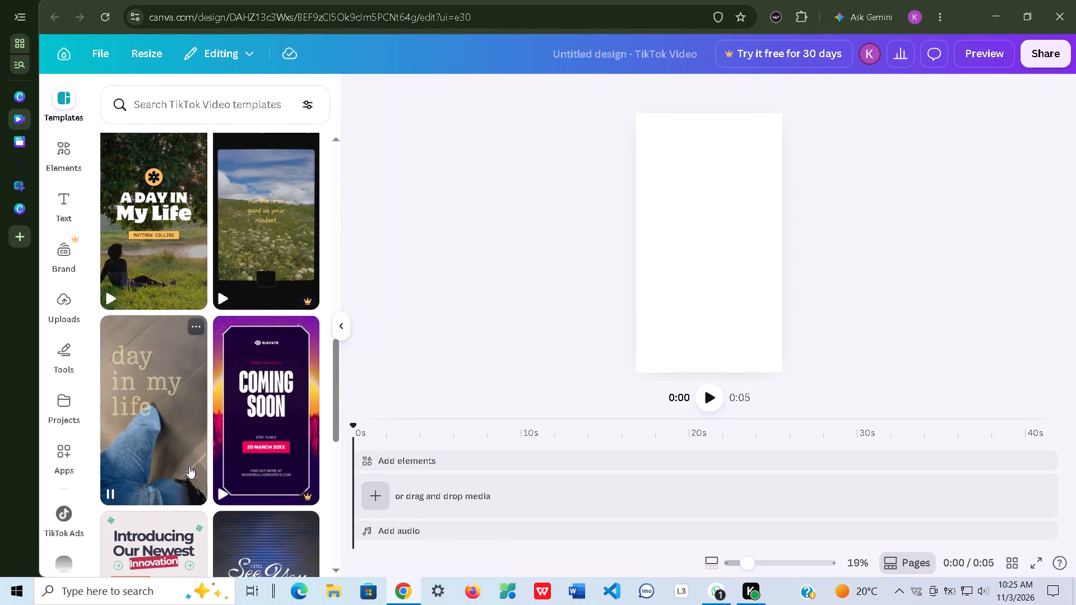
scroll(189, 466, "down", 2)
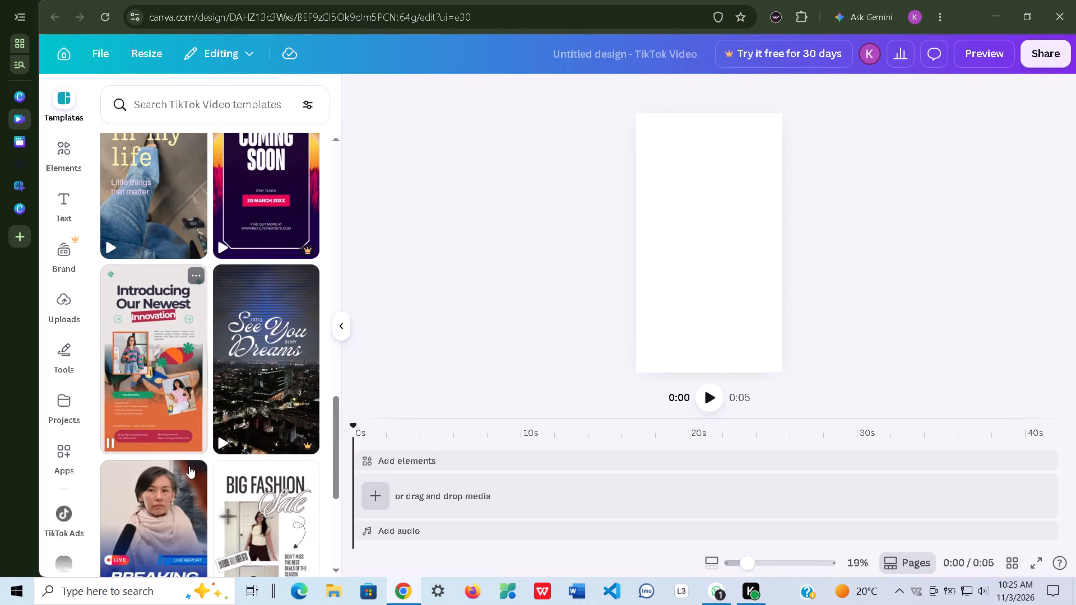
scroll(189, 466, "down", 2)
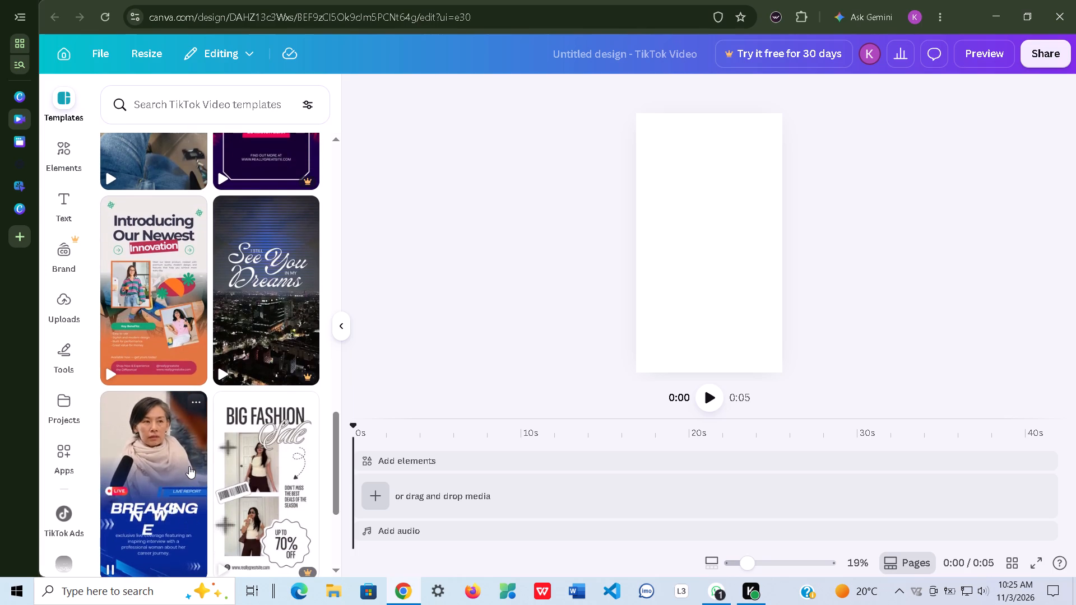
scroll(189, 465, "down", 4)
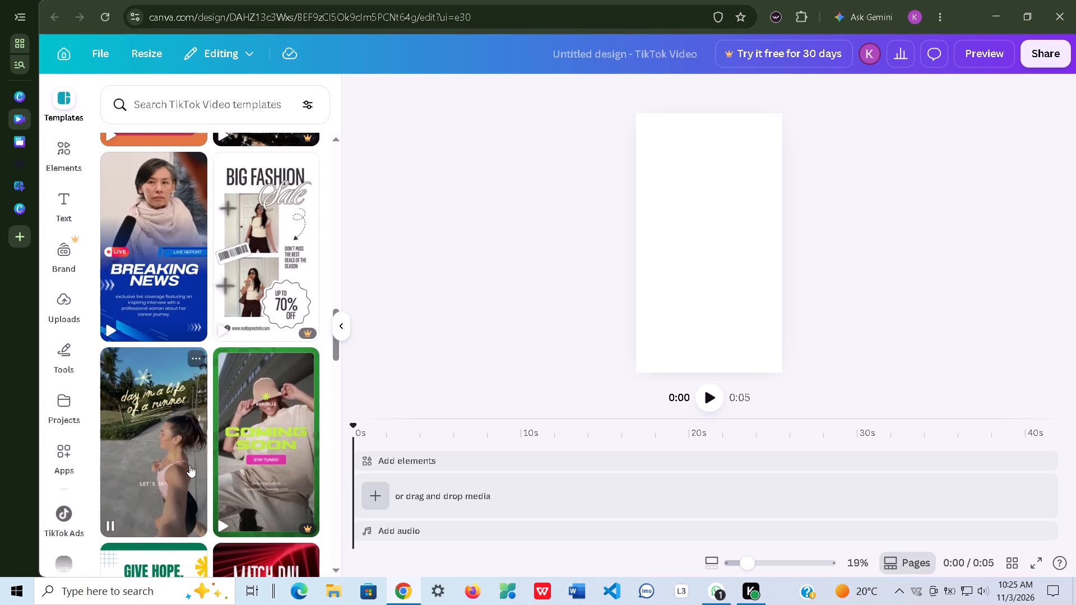
scroll(189, 465, "down", 3)
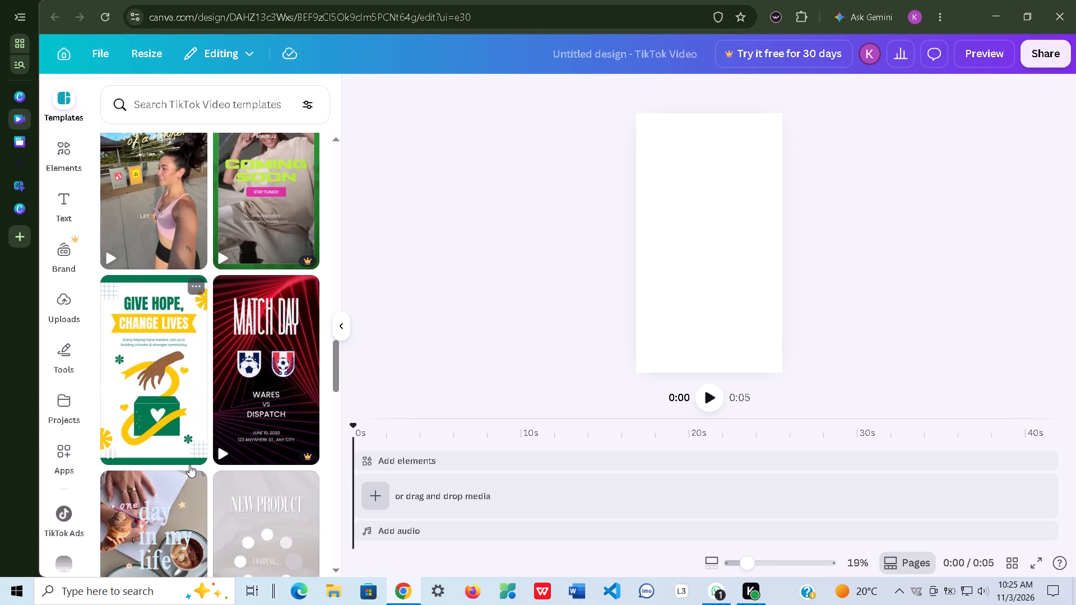
scroll(189, 465, "down", 4)
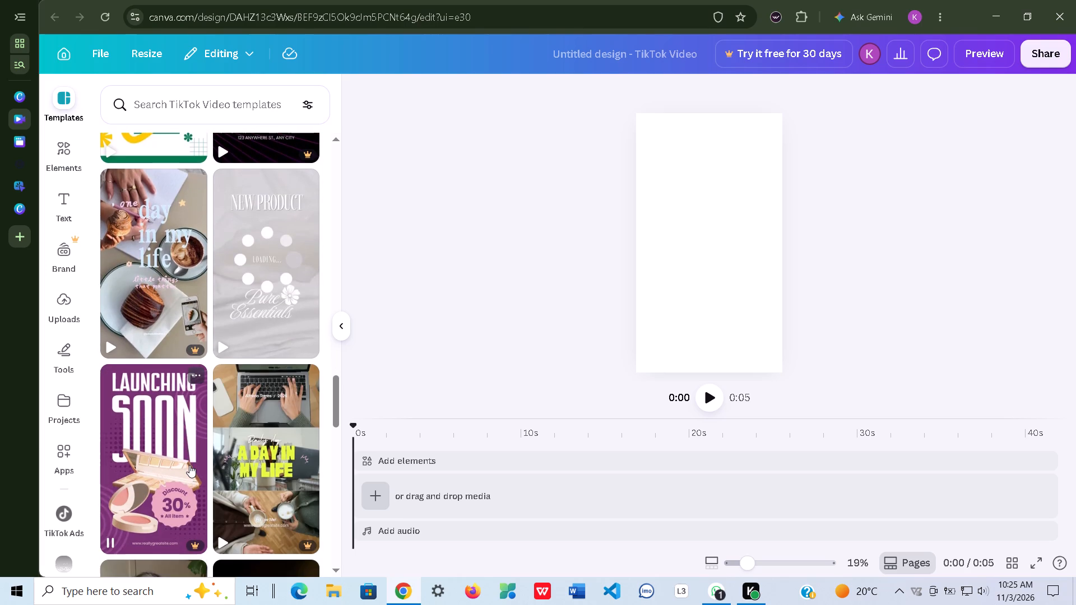
scroll(189, 465, "down", 4)
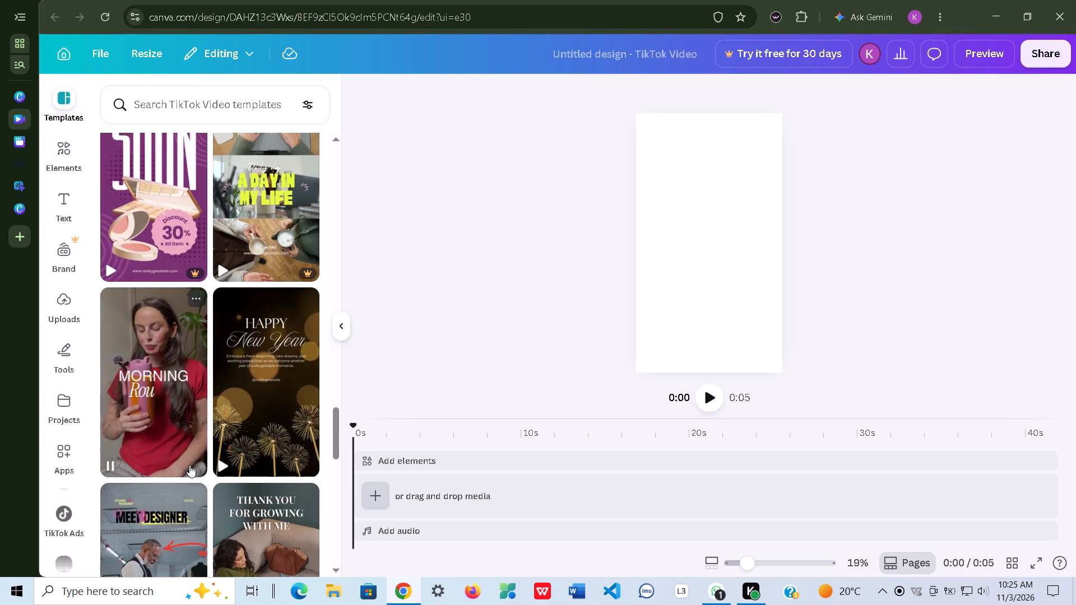
scroll(189, 465, "down", 4)
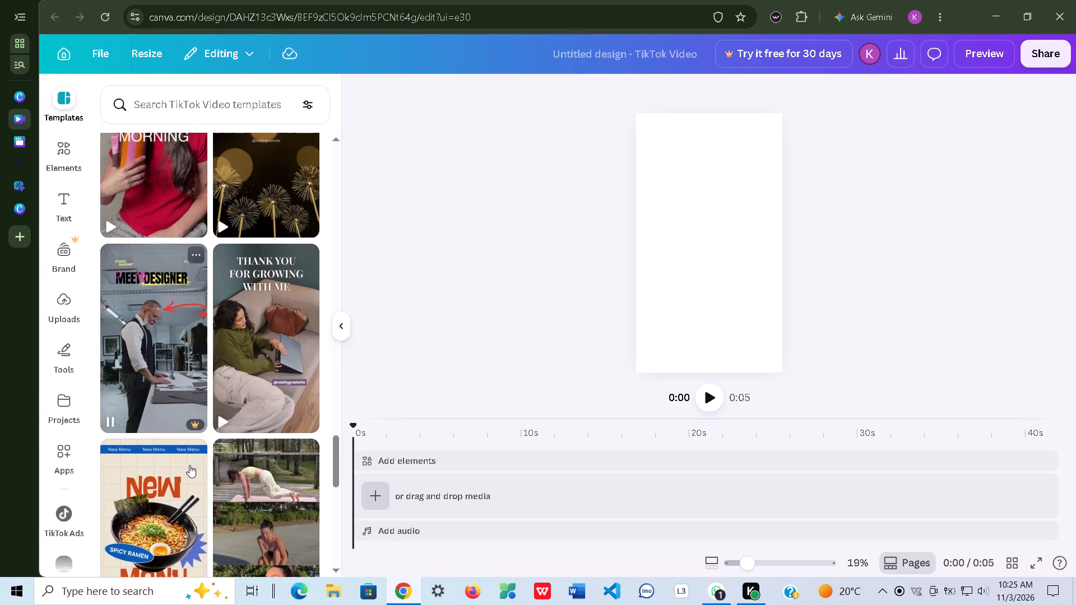
scroll(189, 465, "down", 1)
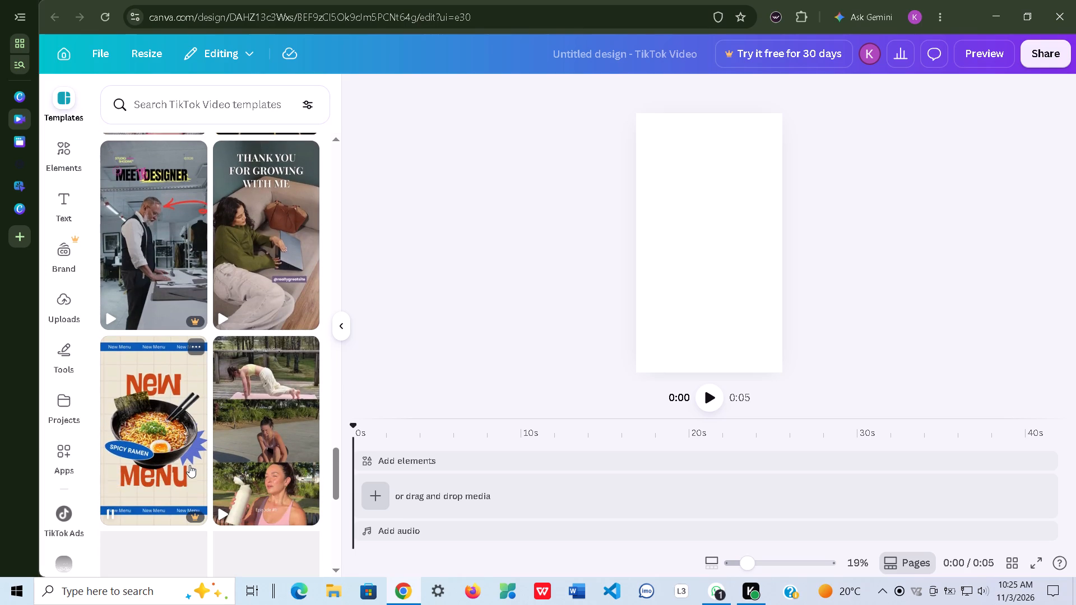
scroll(189, 465, "down", 3)
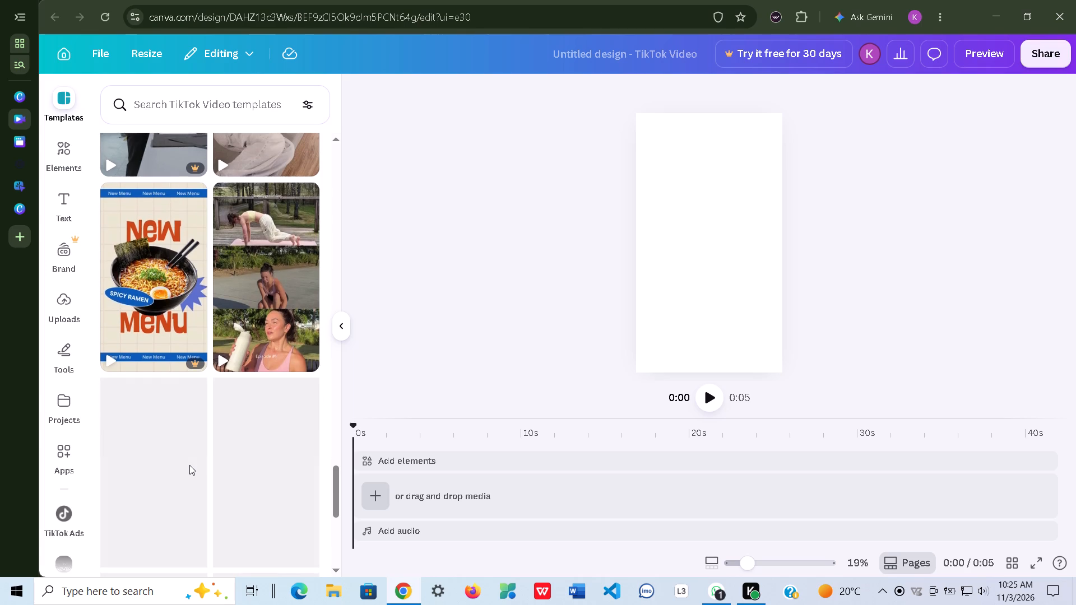
scroll(189, 465, "down", 2)
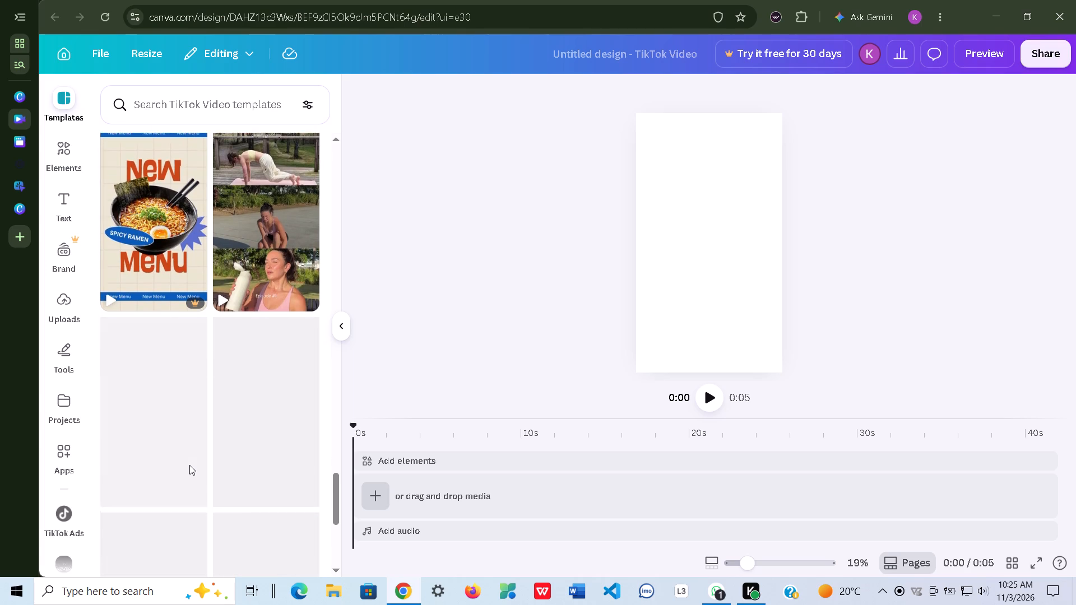
scroll(189, 465, "down", 1)
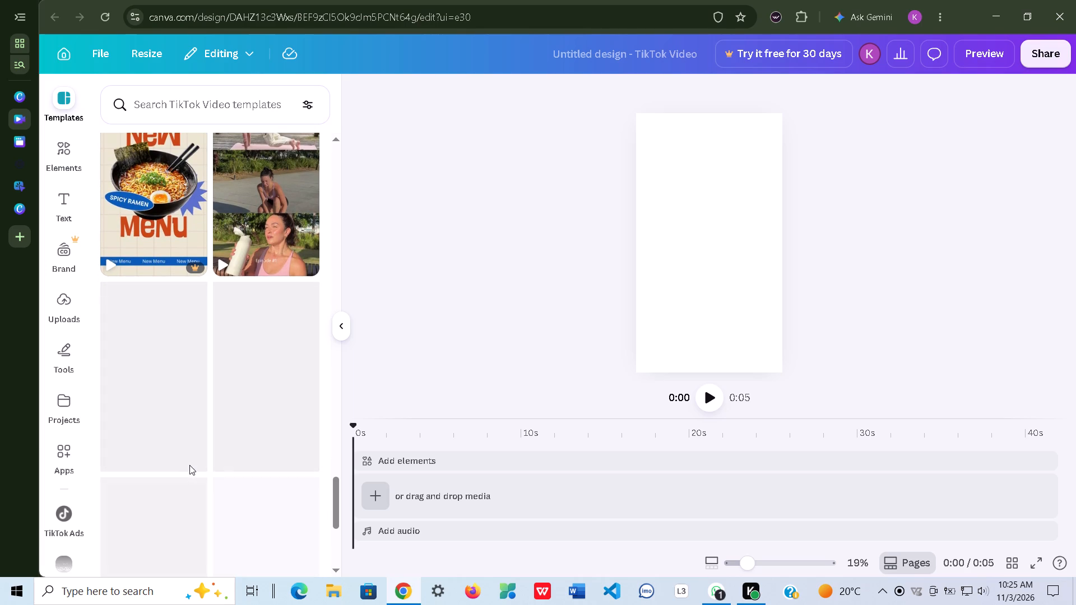
scroll(192, 457, "down", 2)
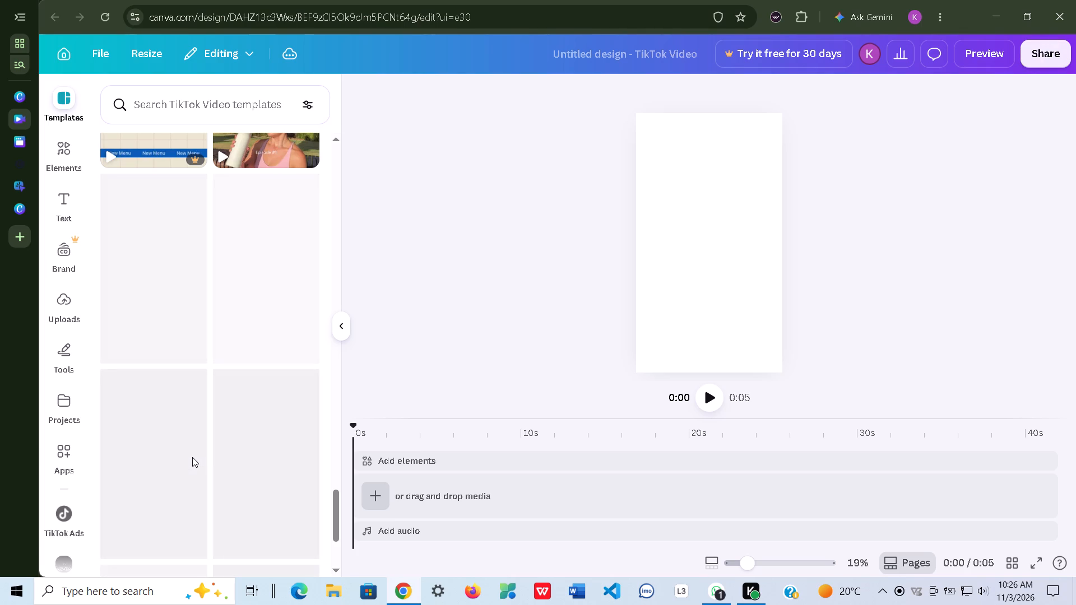
scroll(192, 454, "down", 1)
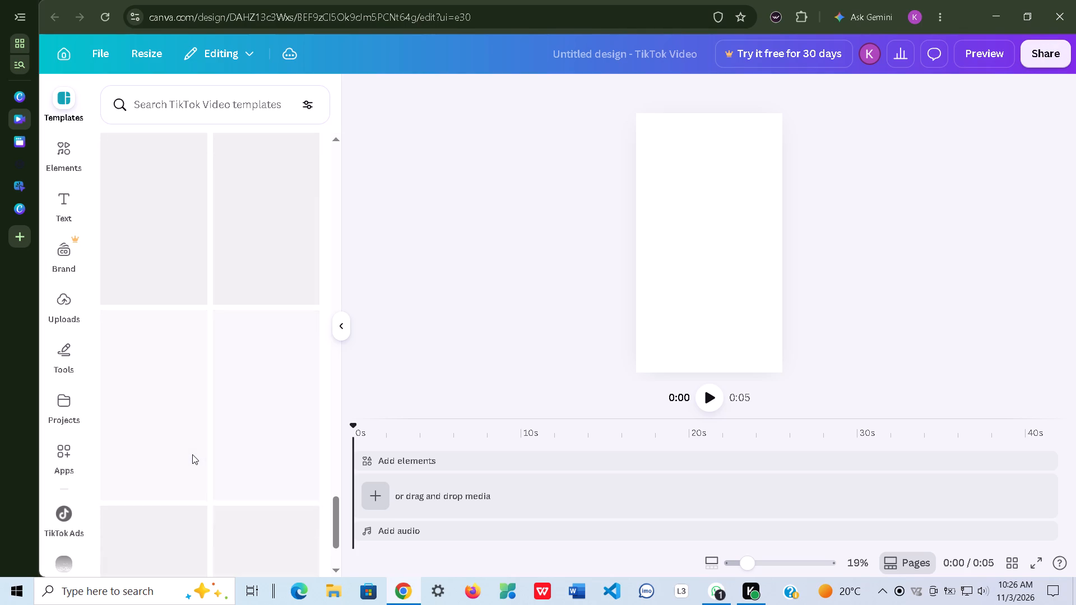
scroll(192, 454, "down", 1)
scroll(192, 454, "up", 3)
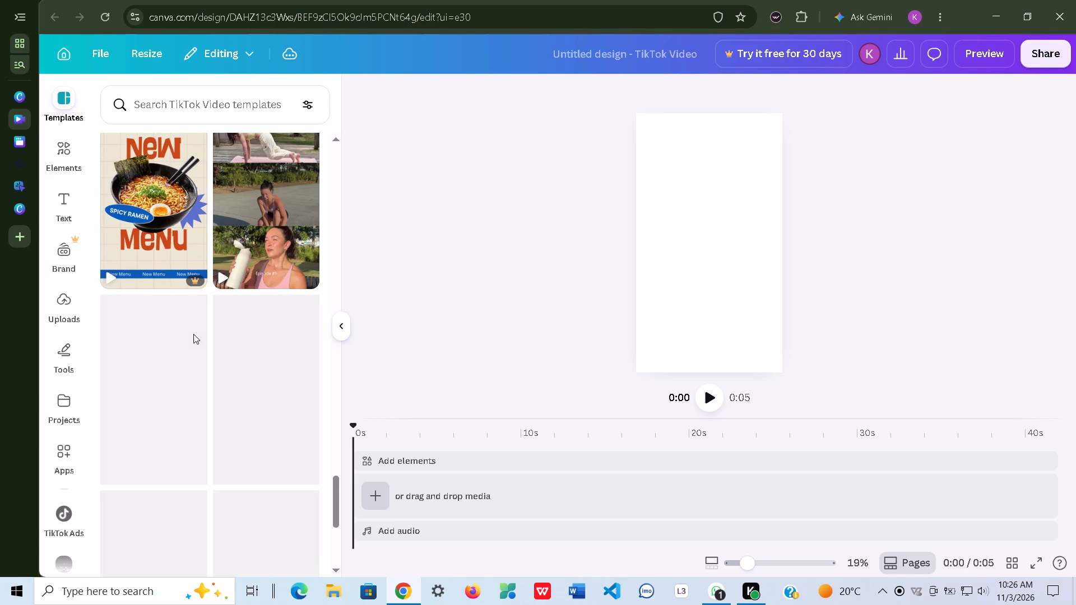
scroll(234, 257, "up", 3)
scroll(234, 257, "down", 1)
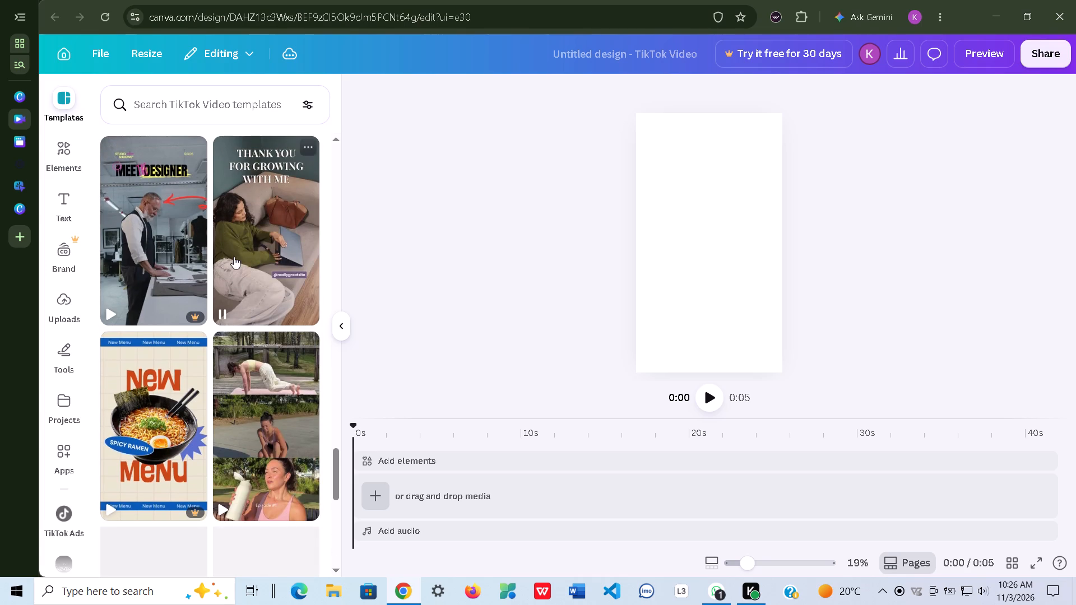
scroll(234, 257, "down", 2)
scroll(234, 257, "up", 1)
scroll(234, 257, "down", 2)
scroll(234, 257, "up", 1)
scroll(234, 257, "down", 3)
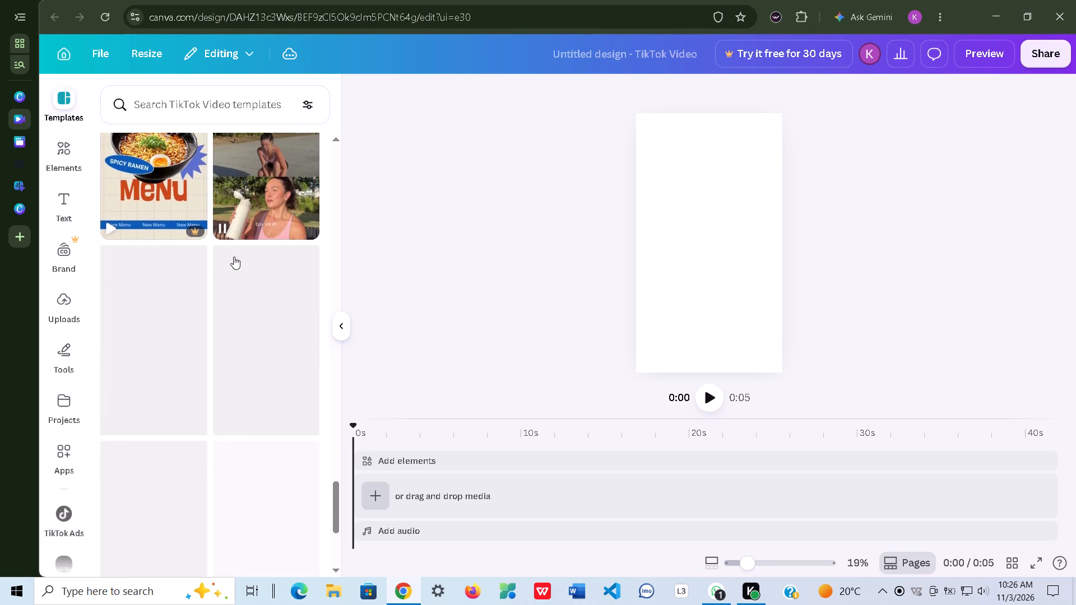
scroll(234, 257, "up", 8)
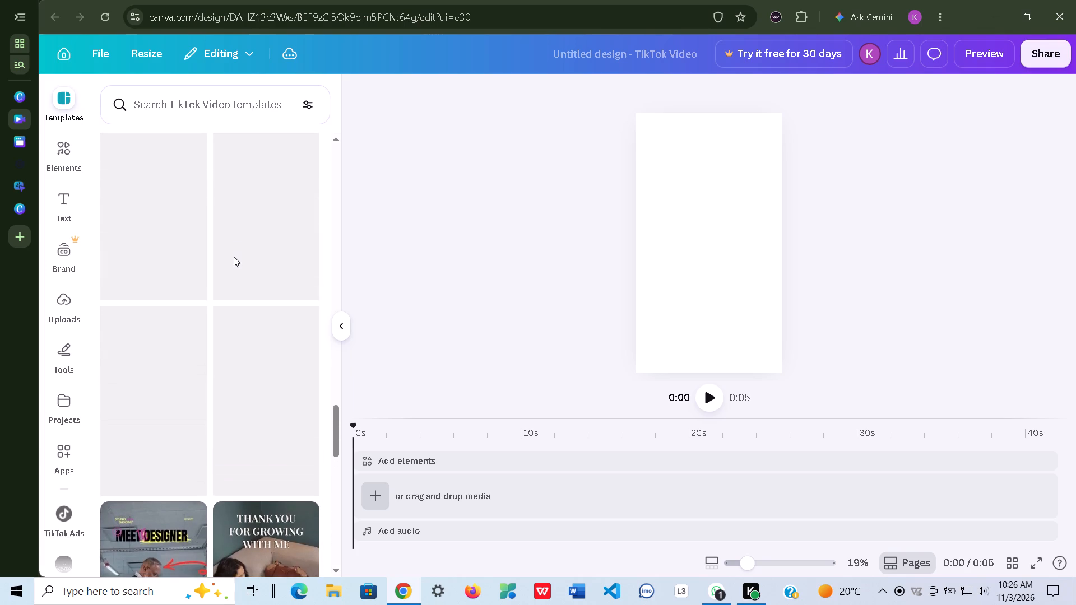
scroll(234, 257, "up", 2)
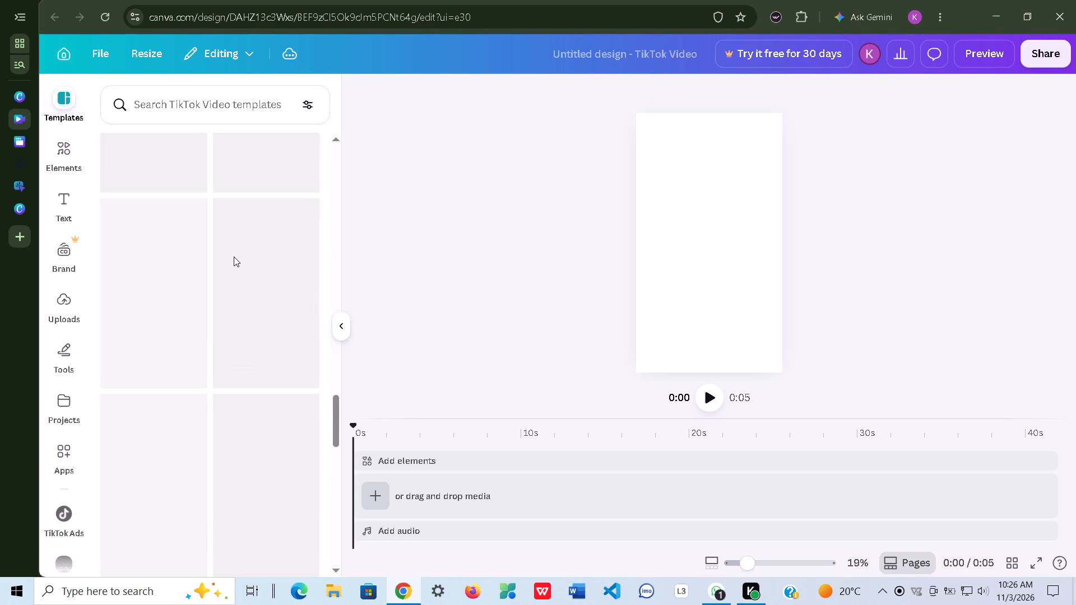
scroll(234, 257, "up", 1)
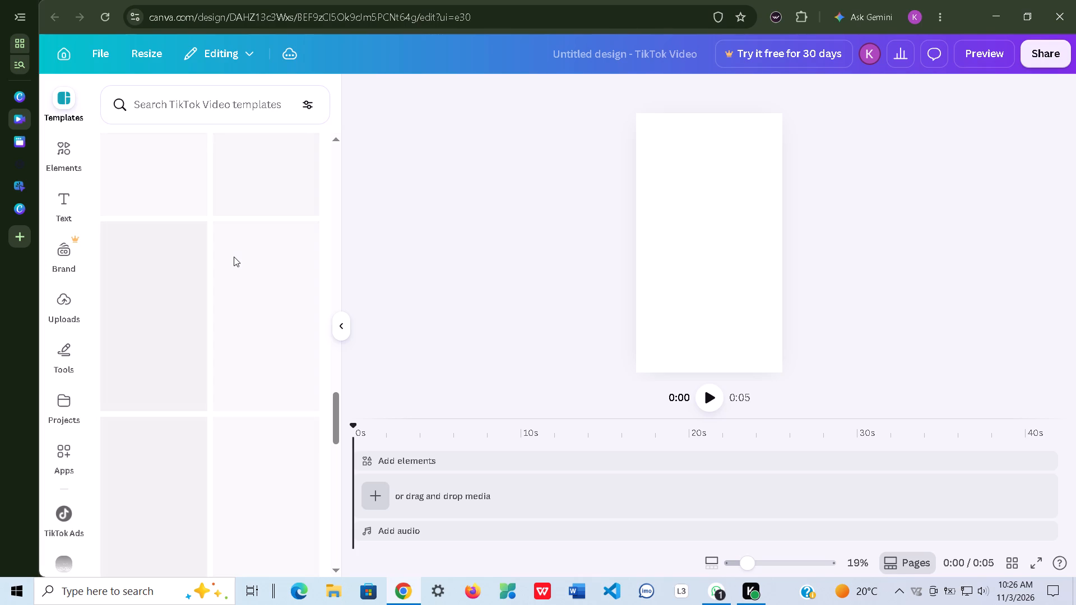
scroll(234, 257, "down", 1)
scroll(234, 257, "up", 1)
Look further through the TikTok Video templates, including the earlier ones again, for a suitable design for the blank video.
scroll(234, 257, "down", 1)
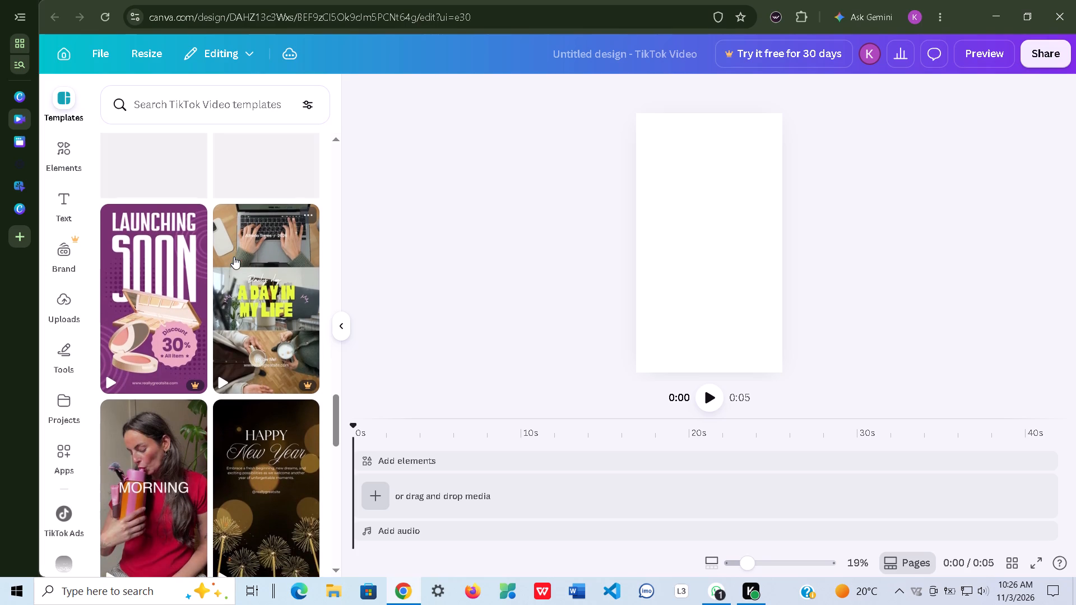
scroll(234, 257, "down", 2)
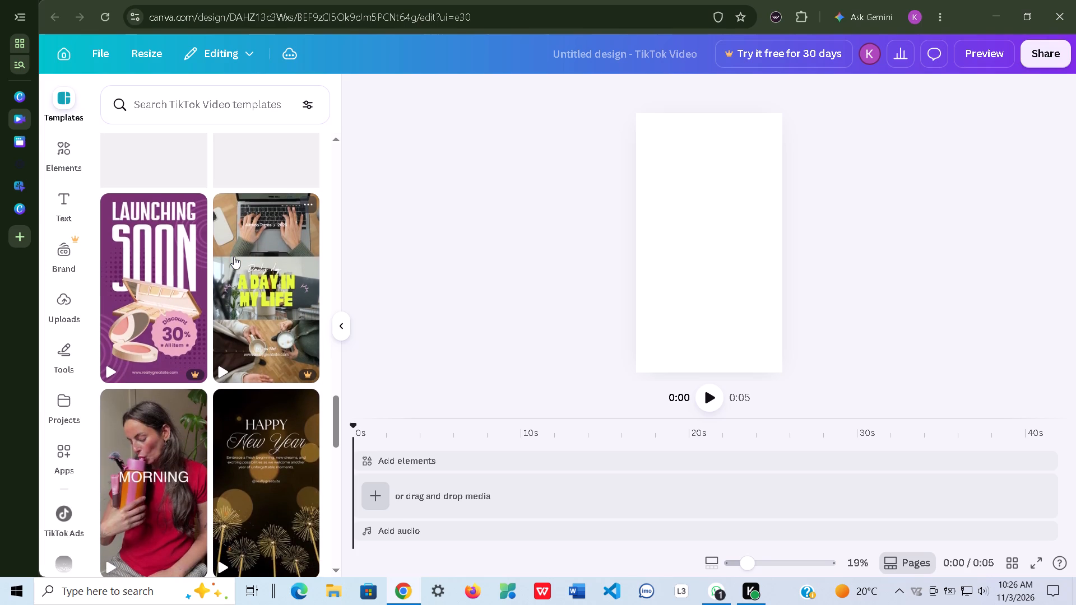
scroll(234, 257, "down", 1)
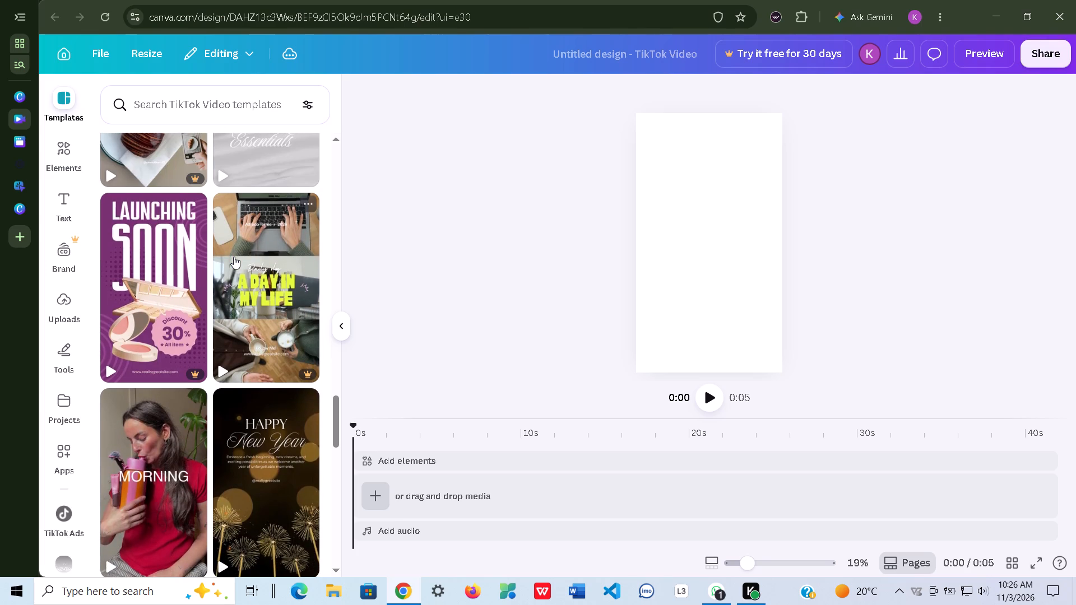
scroll(234, 257, "down", 1)
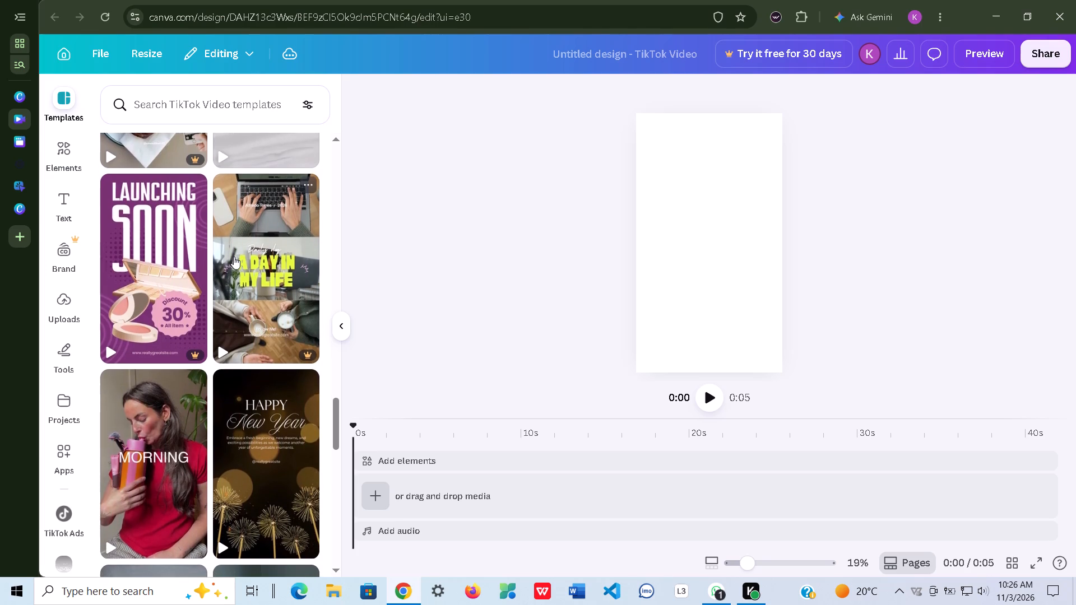
scroll(234, 257, "down", 3)
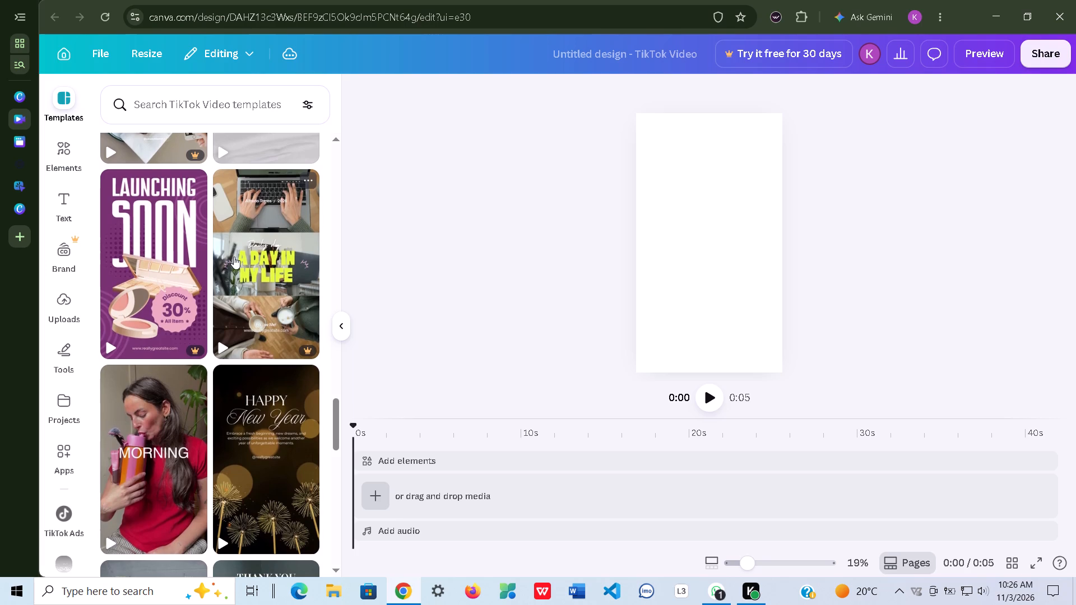
scroll(234, 257, "down", 1)
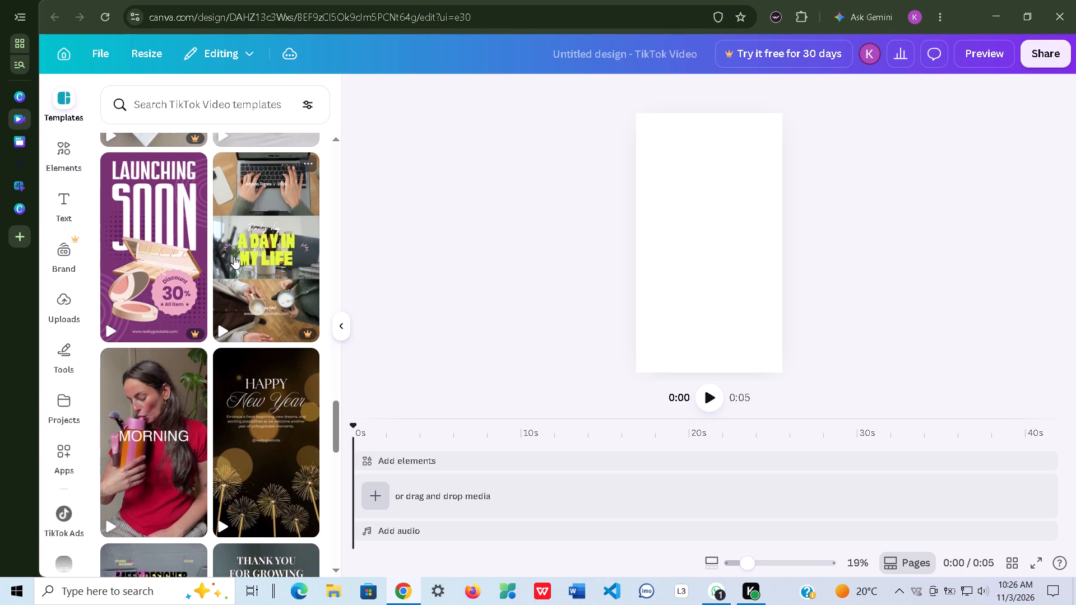
scroll(234, 257, "down", 2)
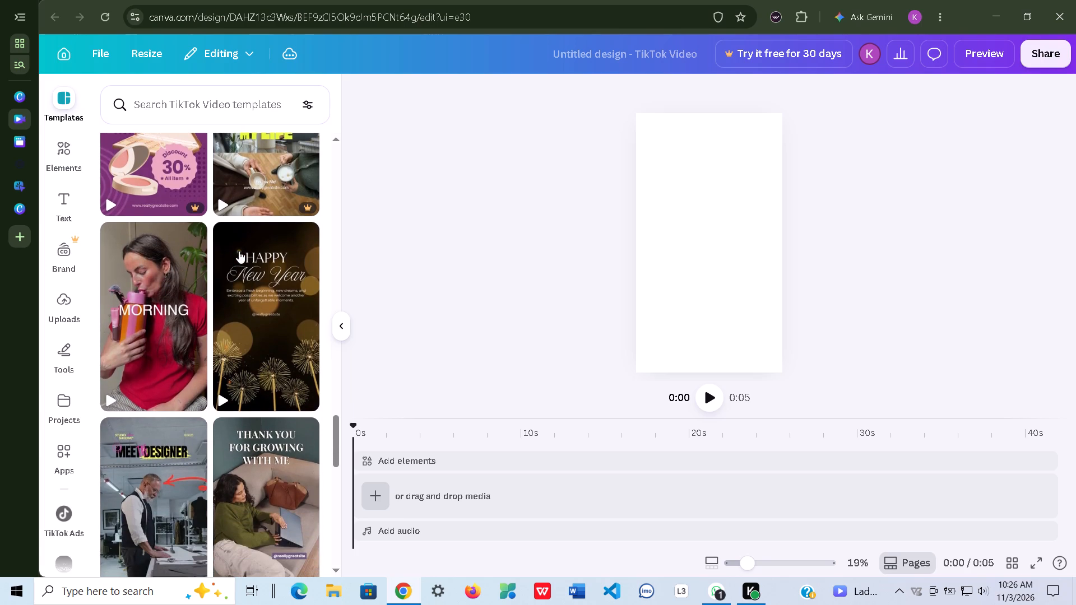
scroll(239, 251, "down", 1)
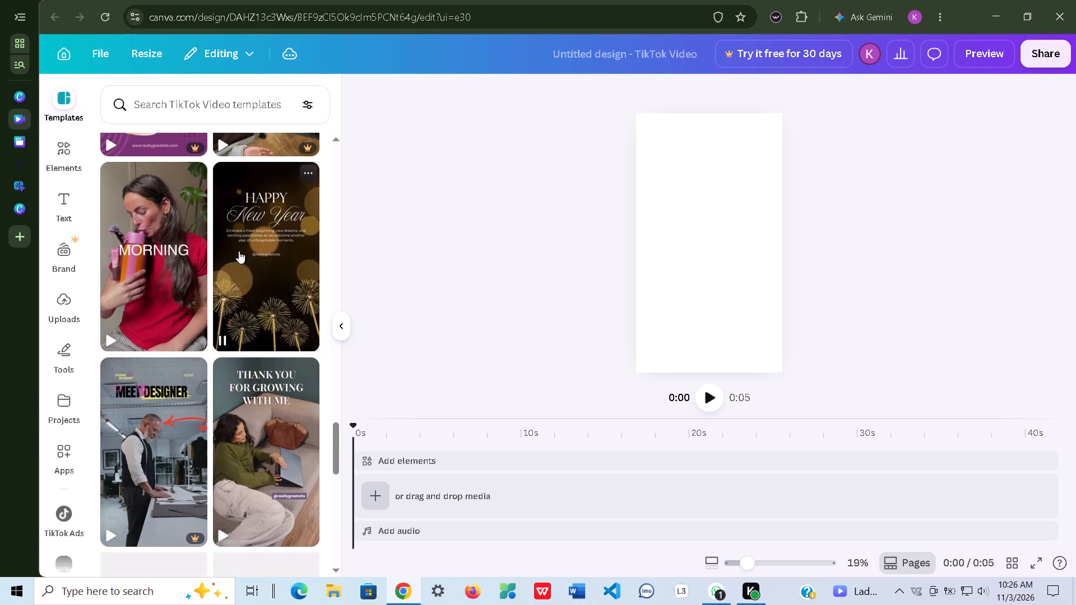
scroll(239, 251, "down", 1)
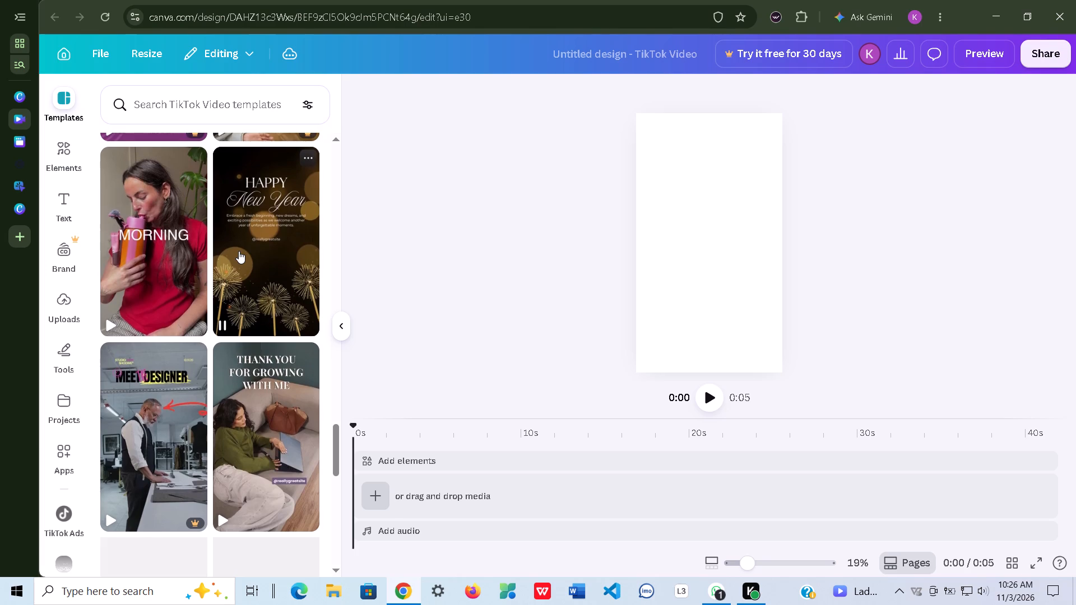
scroll(239, 251, "down", 1)
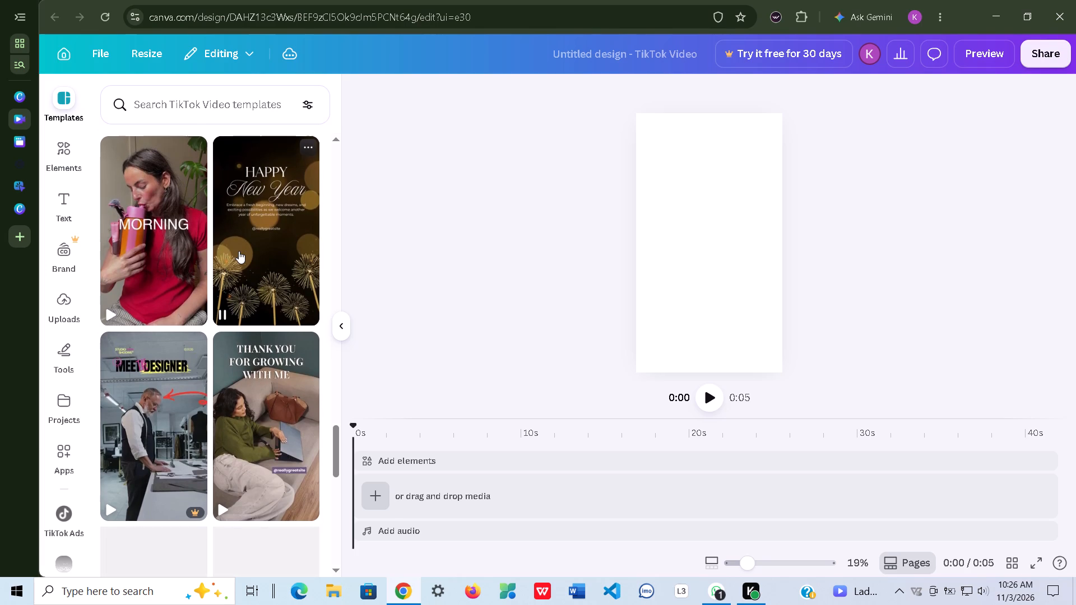
scroll(239, 251, "down", 1)
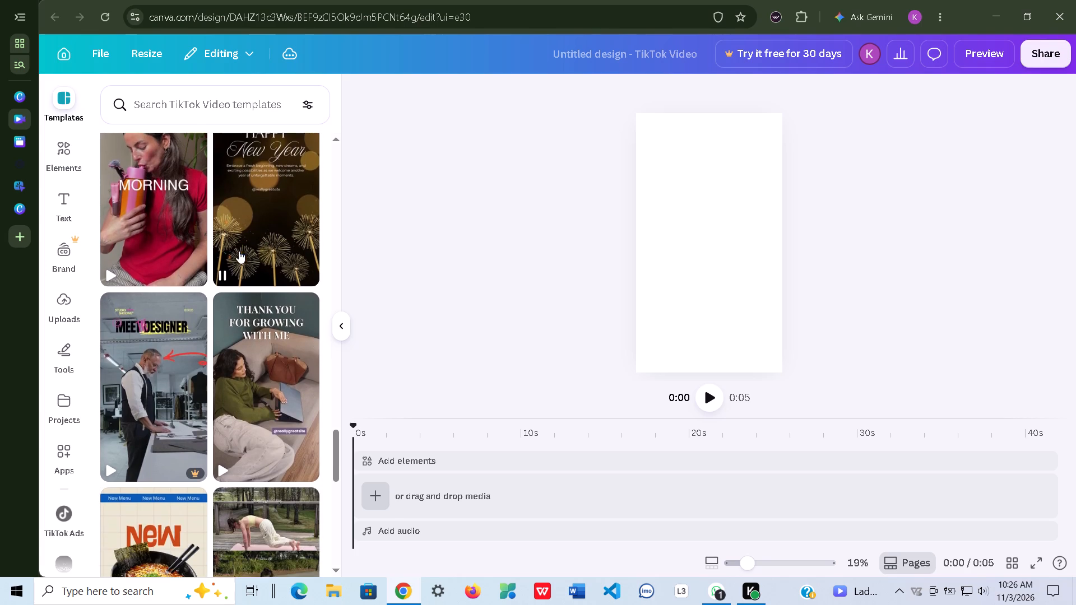
scroll(239, 251, "down", 1)
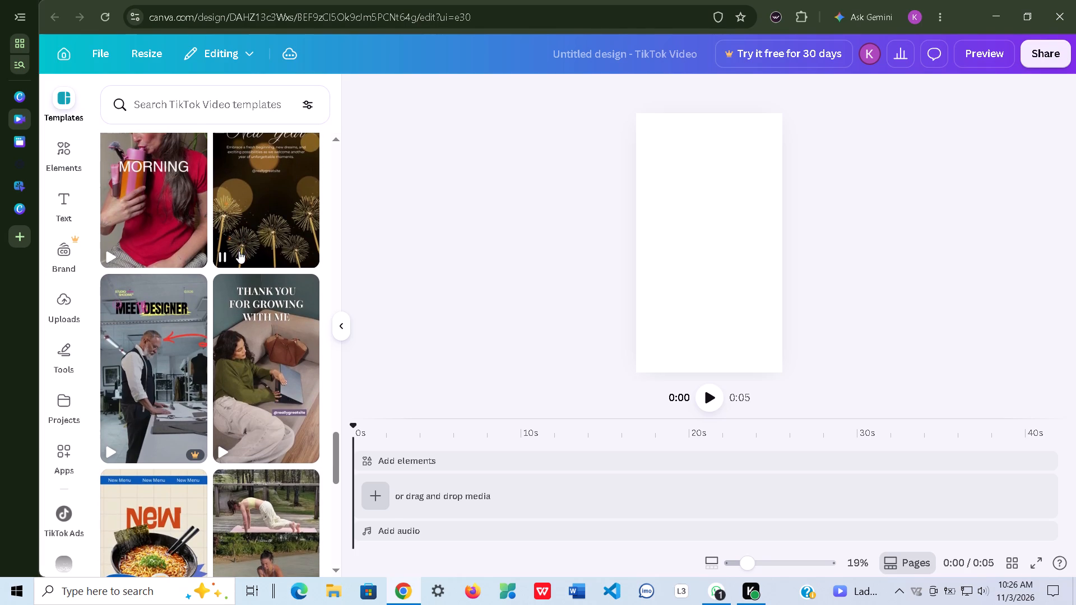
scroll(239, 251, "down", 2)
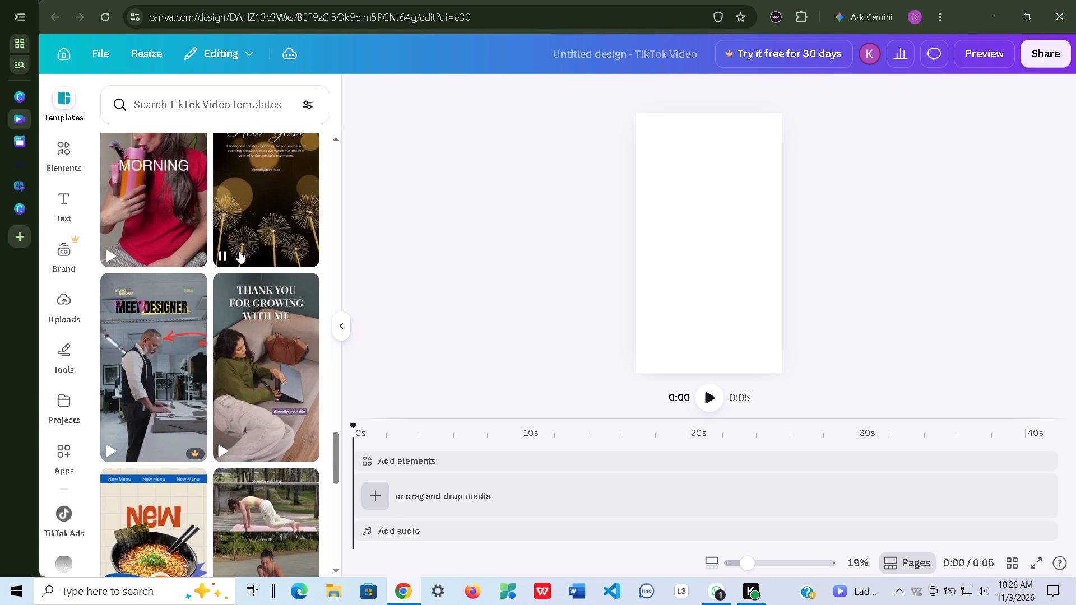
scroll(239, 251, "down", 2)
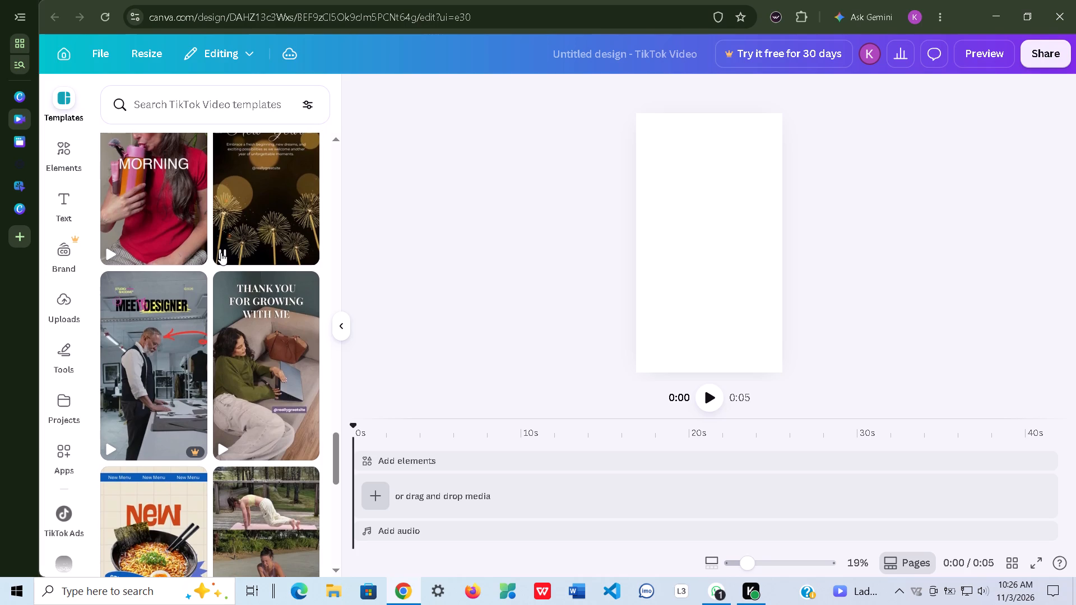
scroll(221, 253, "down", 6)
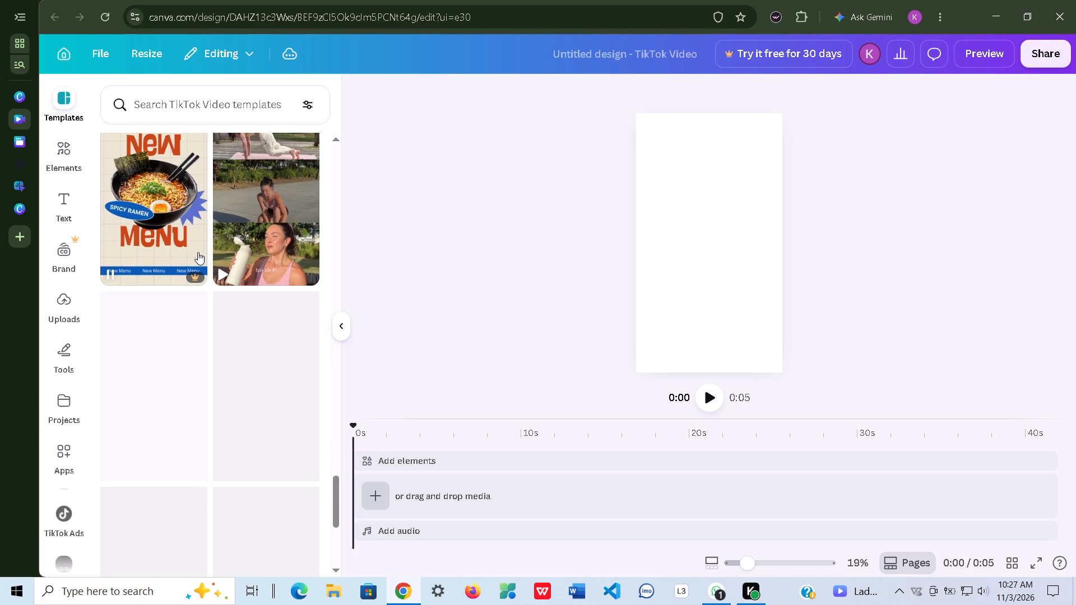
scroll(281, 202, "up", 2)
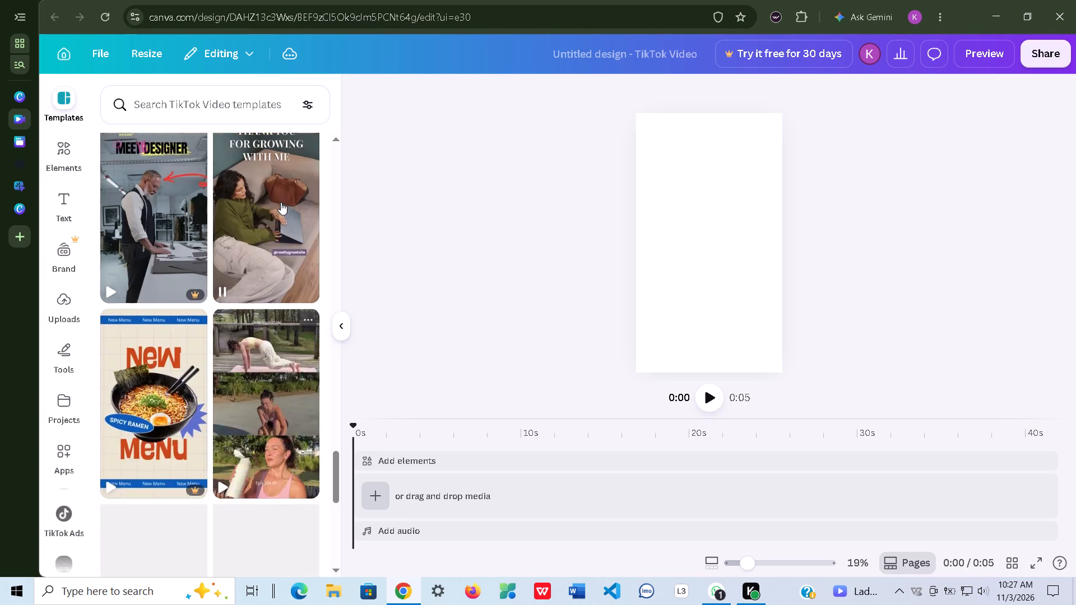
scroll(281, 202, "up", 12)
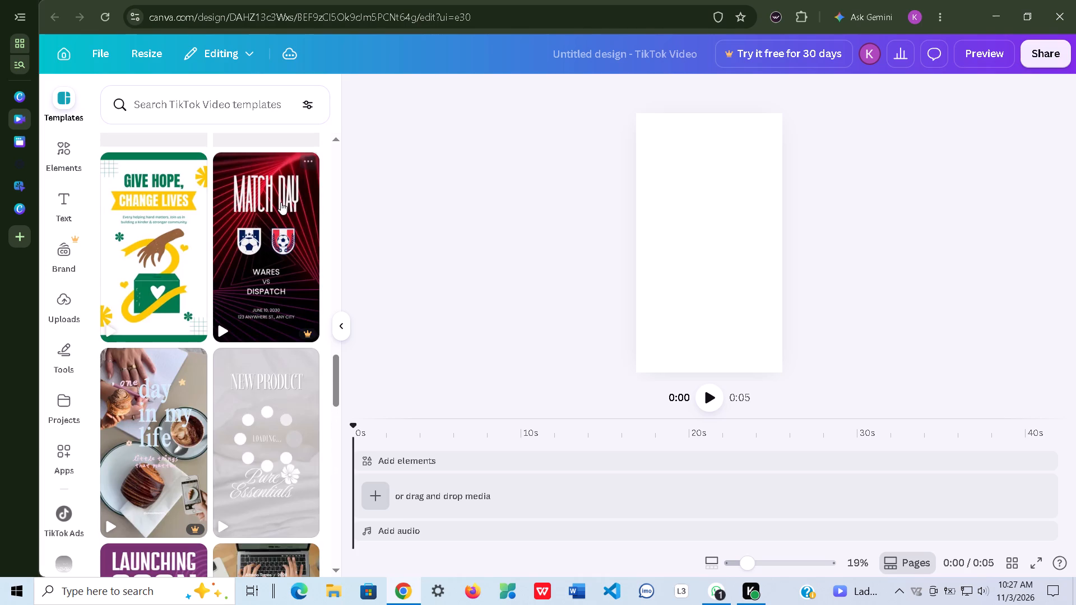
scroll(281, 202, "up", 1)
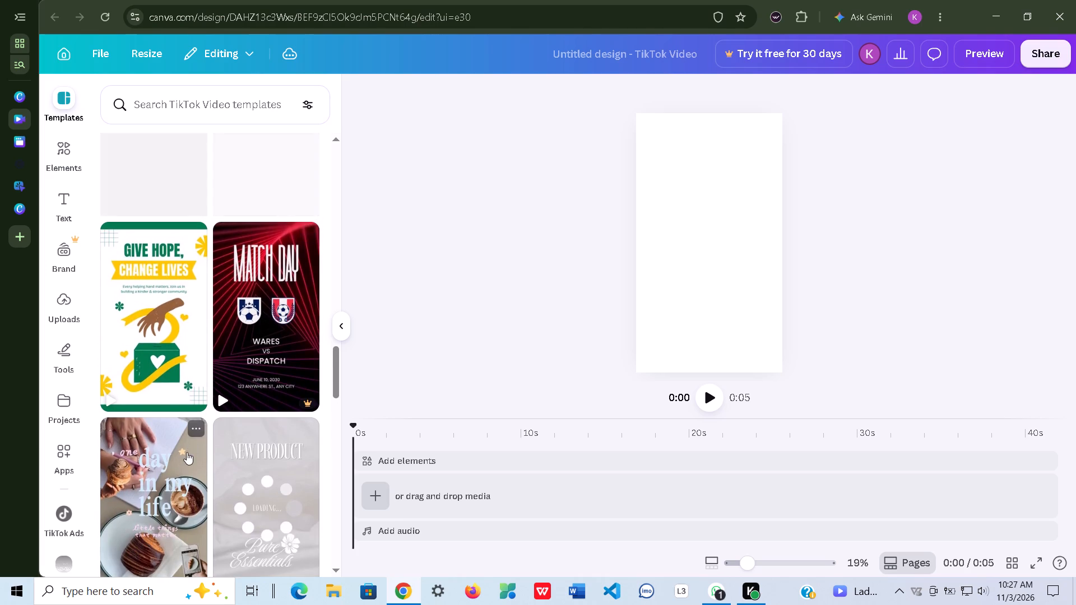
scroll(161, 467, "up", 1)
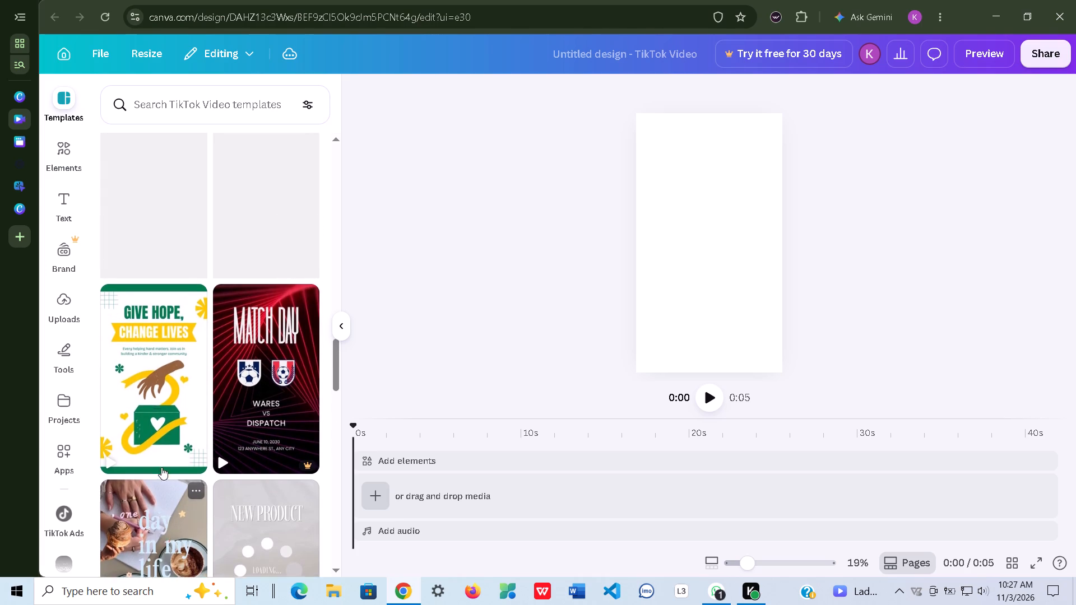
scroll(161, 467, "up", 4)
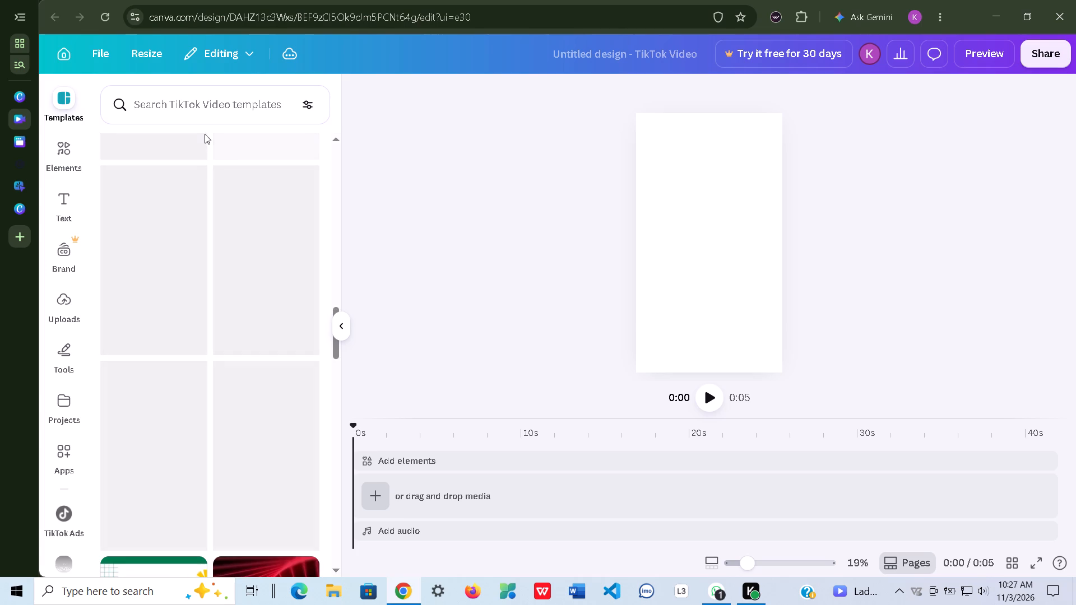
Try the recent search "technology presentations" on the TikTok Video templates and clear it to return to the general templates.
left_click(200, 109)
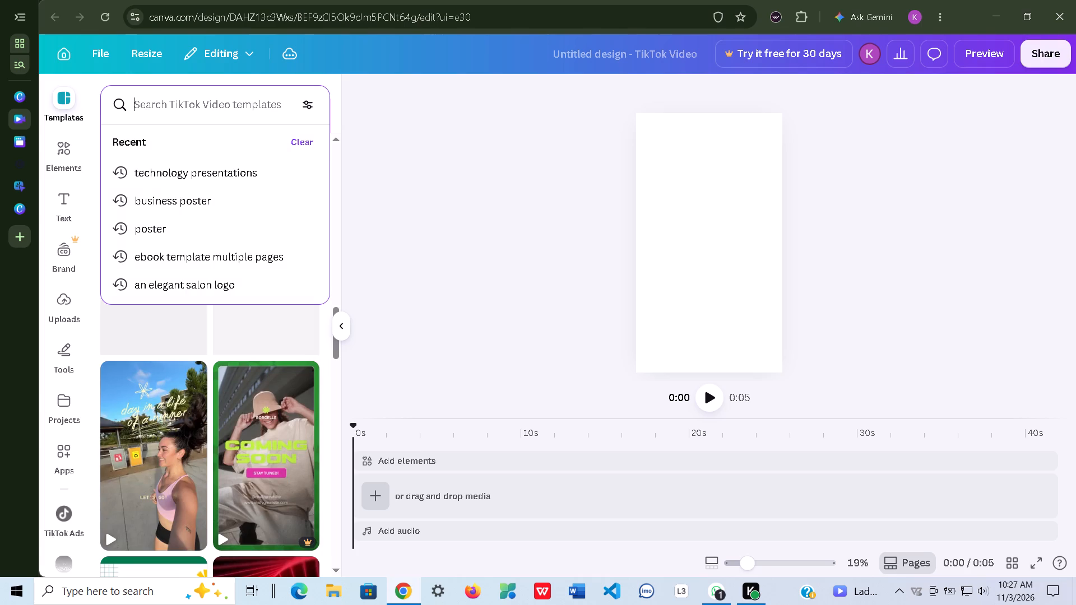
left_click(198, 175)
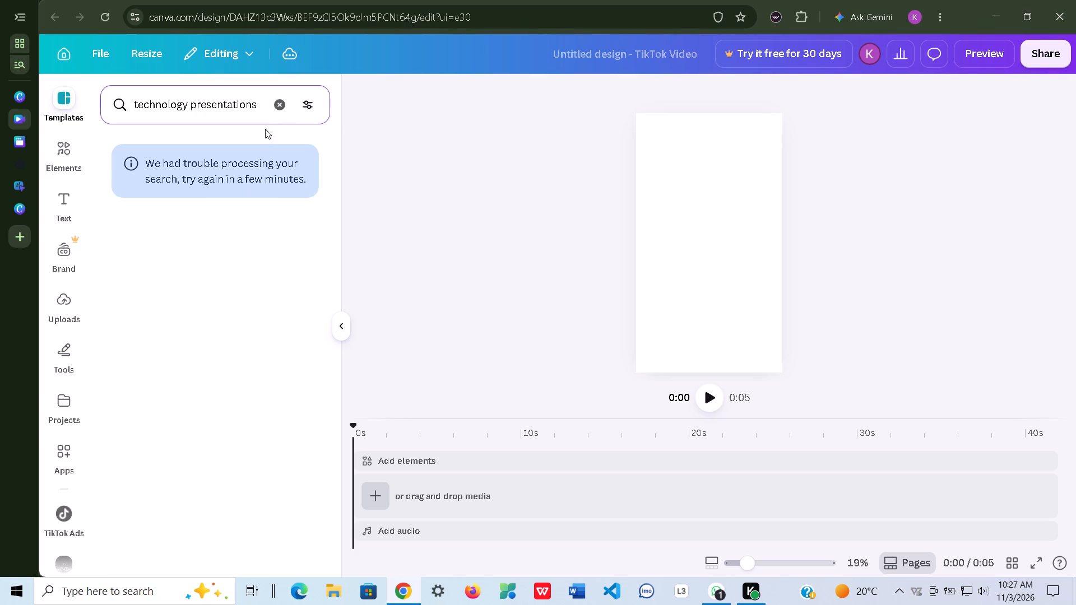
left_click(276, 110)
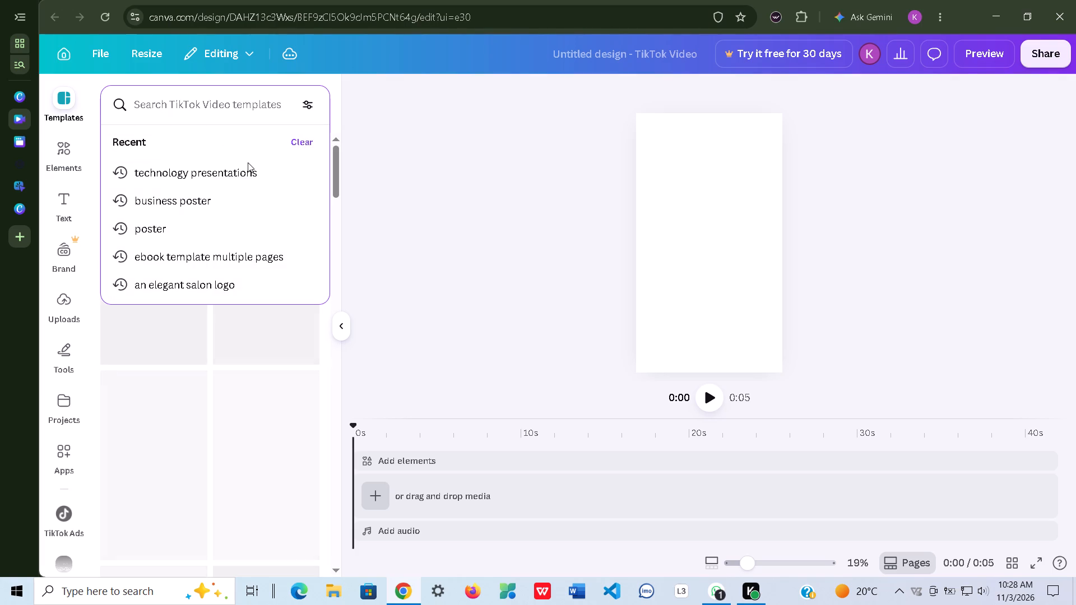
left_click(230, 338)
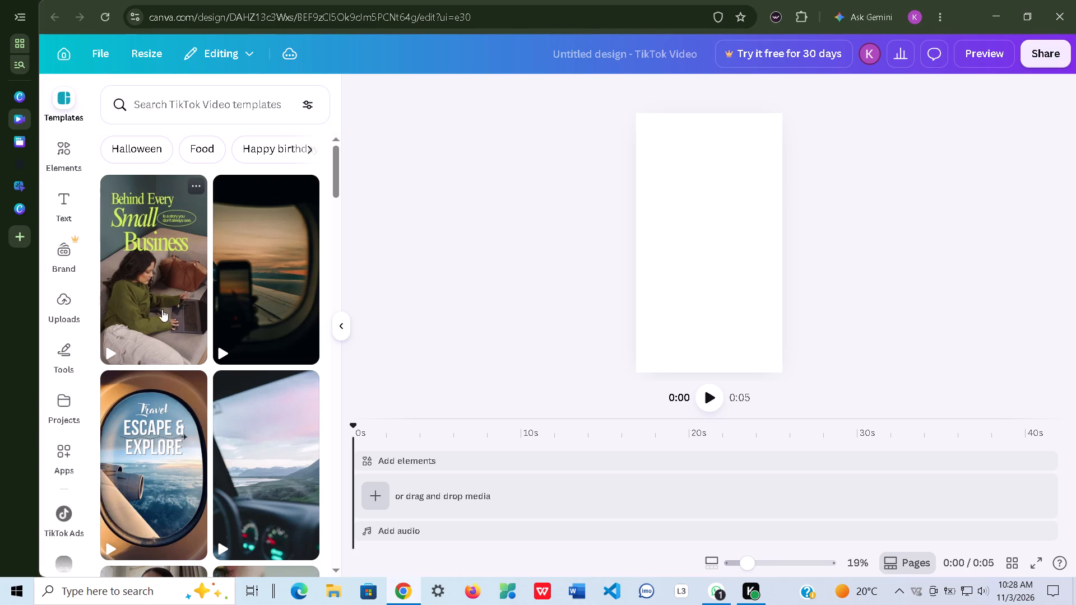
Apply the "Behind Every Small Business" TikTok Video template to the blank design.
left_click(173, 263)
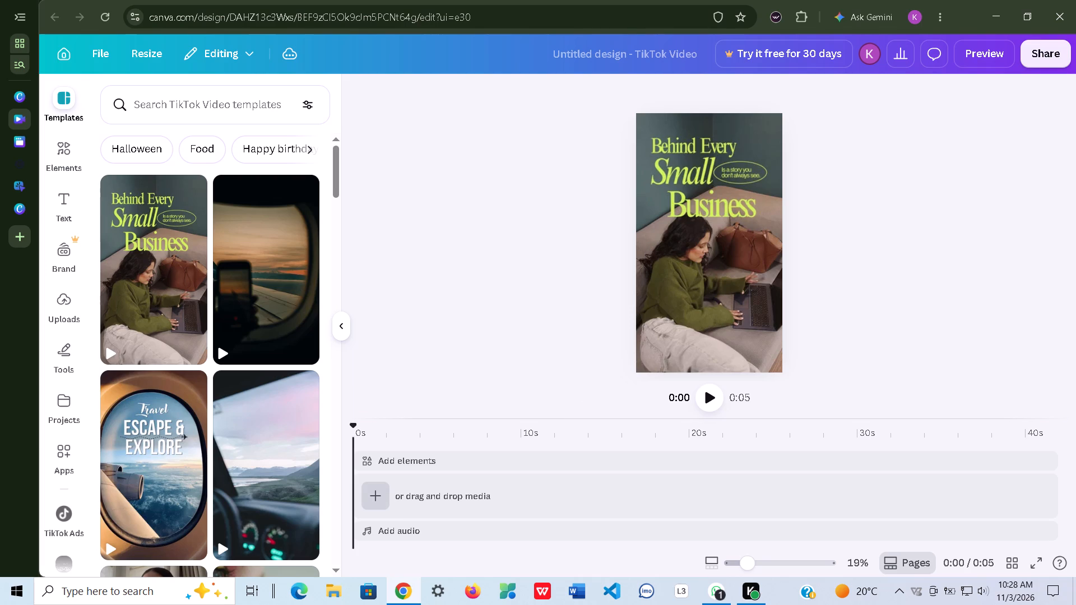
scroll(509, 439, "down", 1)
scroll(449, 497, "down", 4)
scroll(449, 497, "up", 3)
scroll(449, 497, "down", 3)
scroll(449, 497, "up", 5)
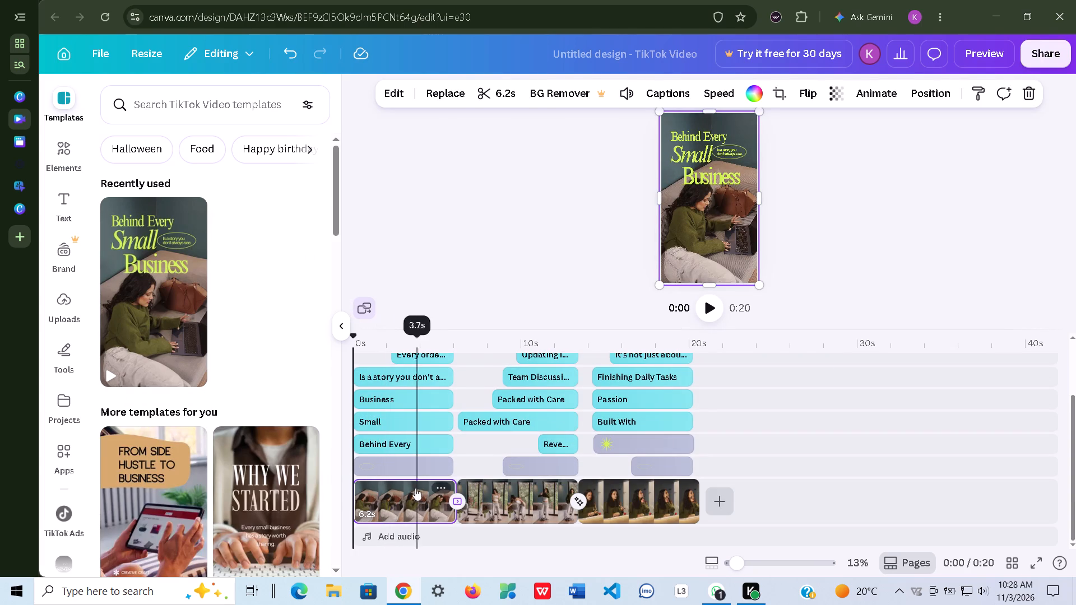
Look over the video's timeline and the suggested small-business templates for related designs.
scroll(405, 486, "down", 2)
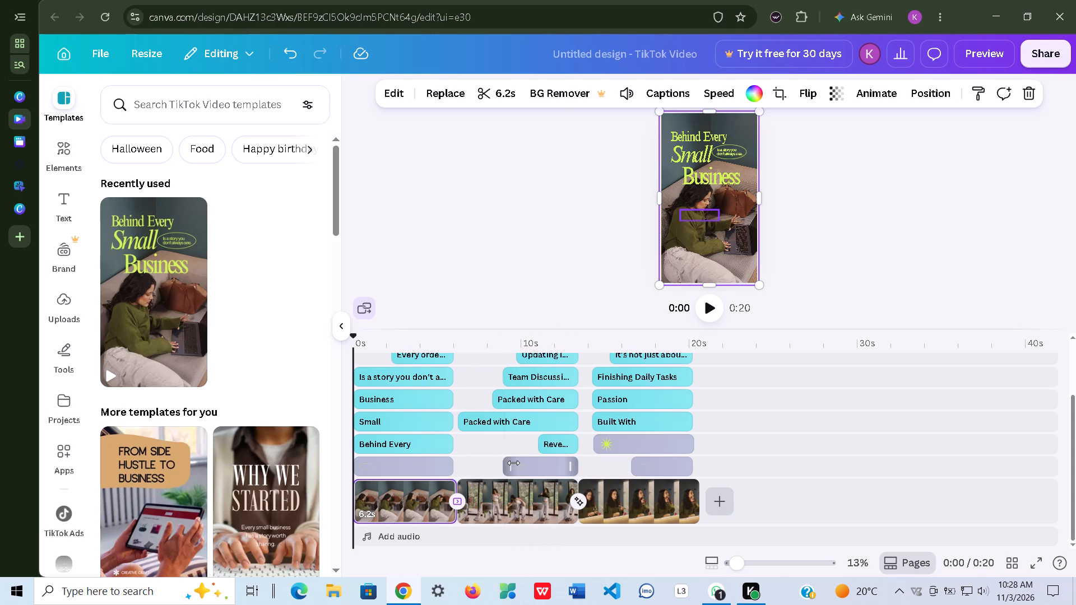
scroll(513, 463, "down", 1)
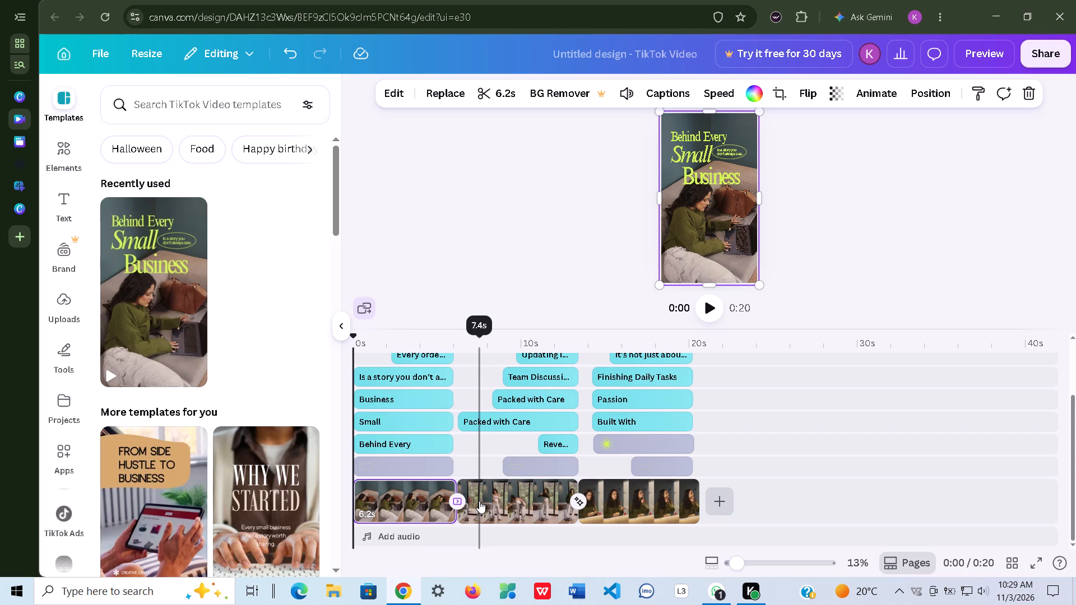
scroll(275, 466, "down", 3)
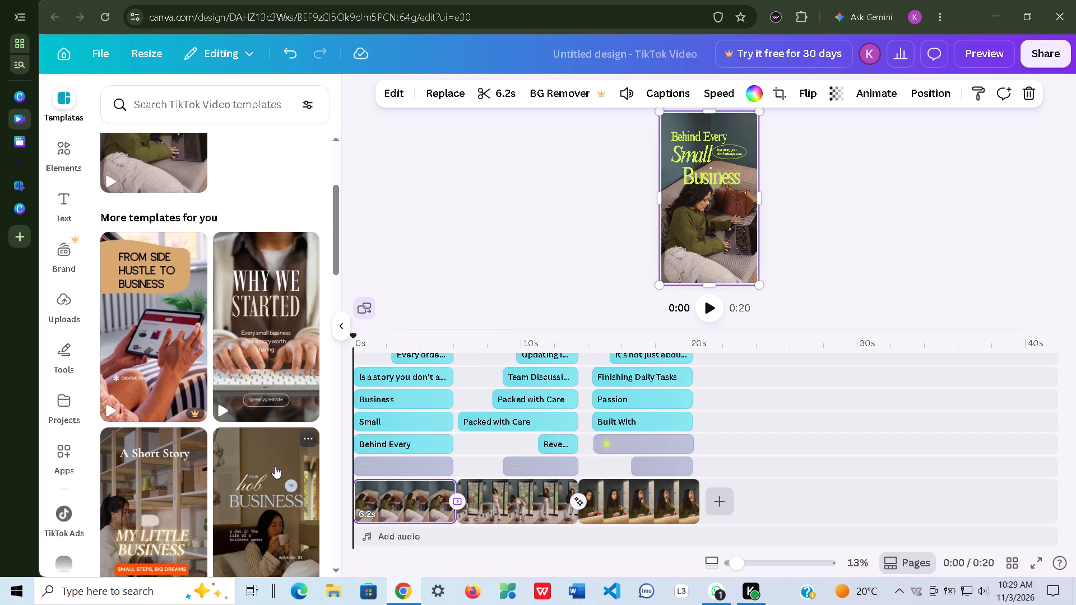
scroll(275, 466, "down", 1)
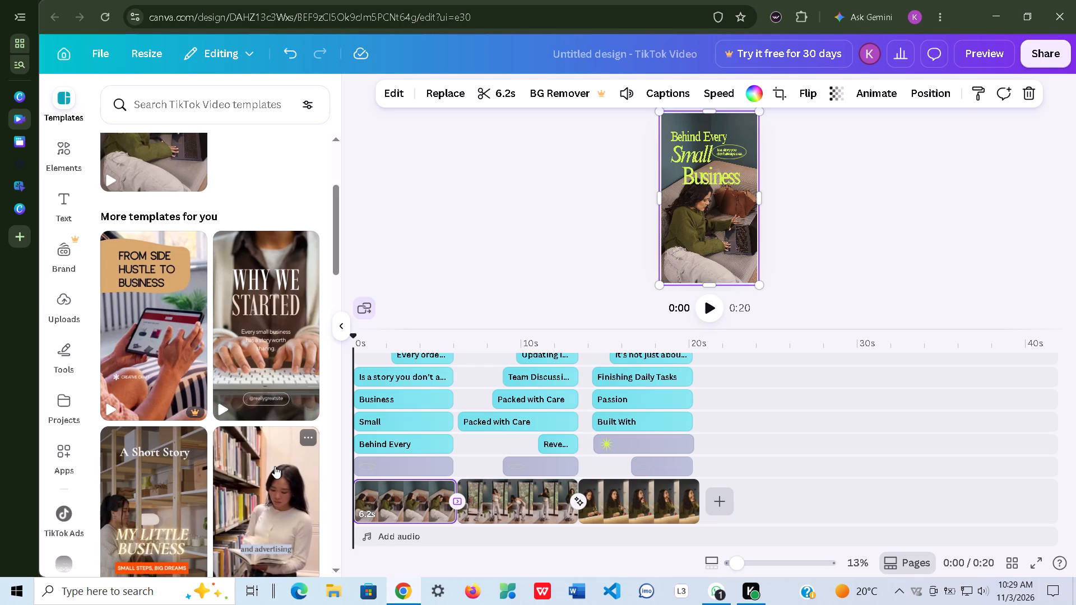
scroll(275, 466, "down", 1)
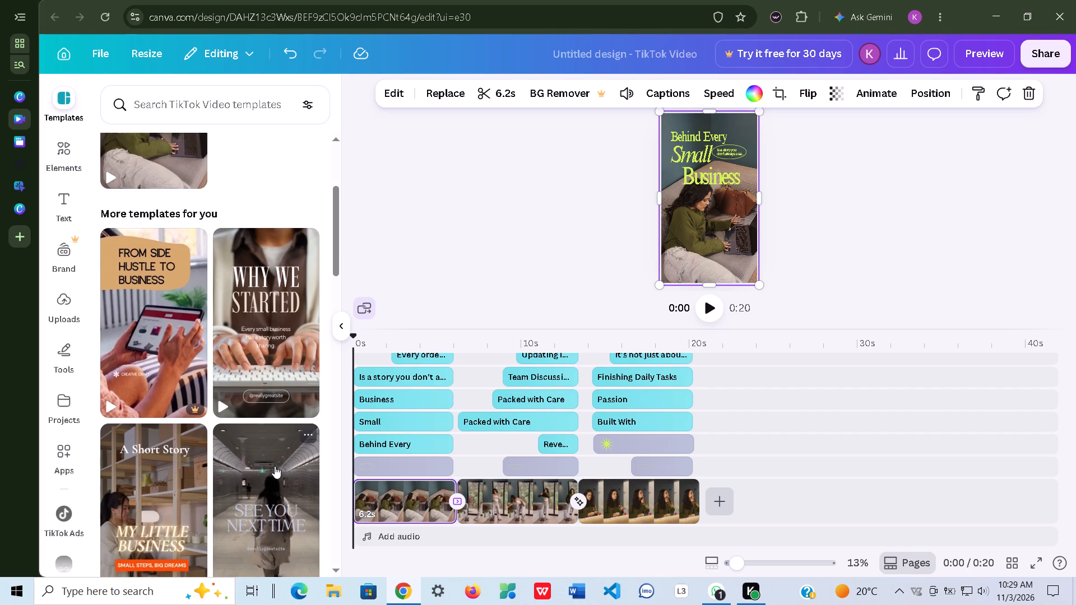
scroll(275, 466, "down", 1)
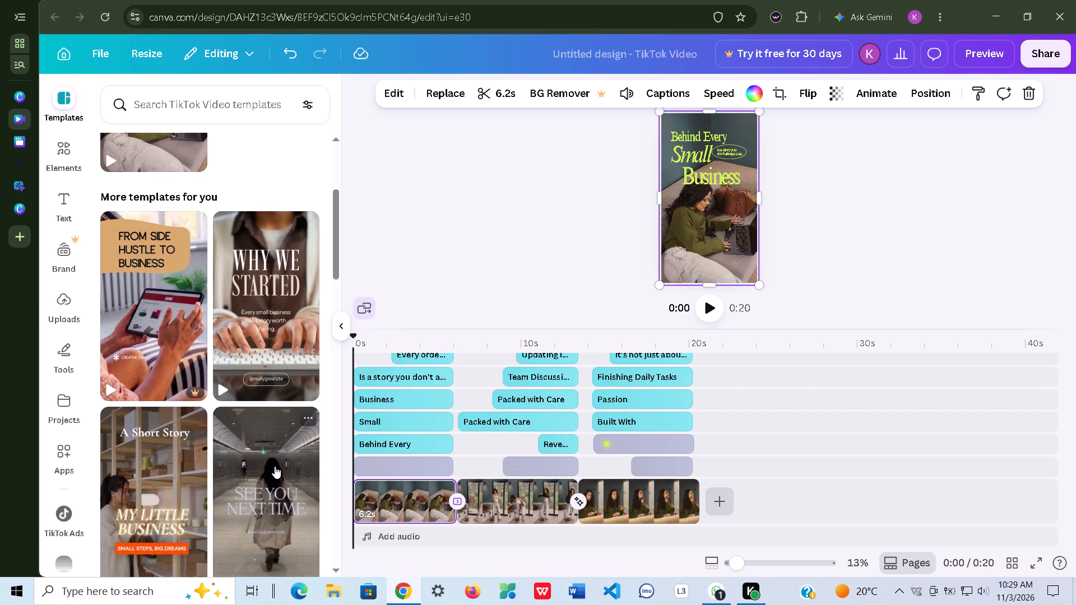
scroll(275, 466, "down", 2)
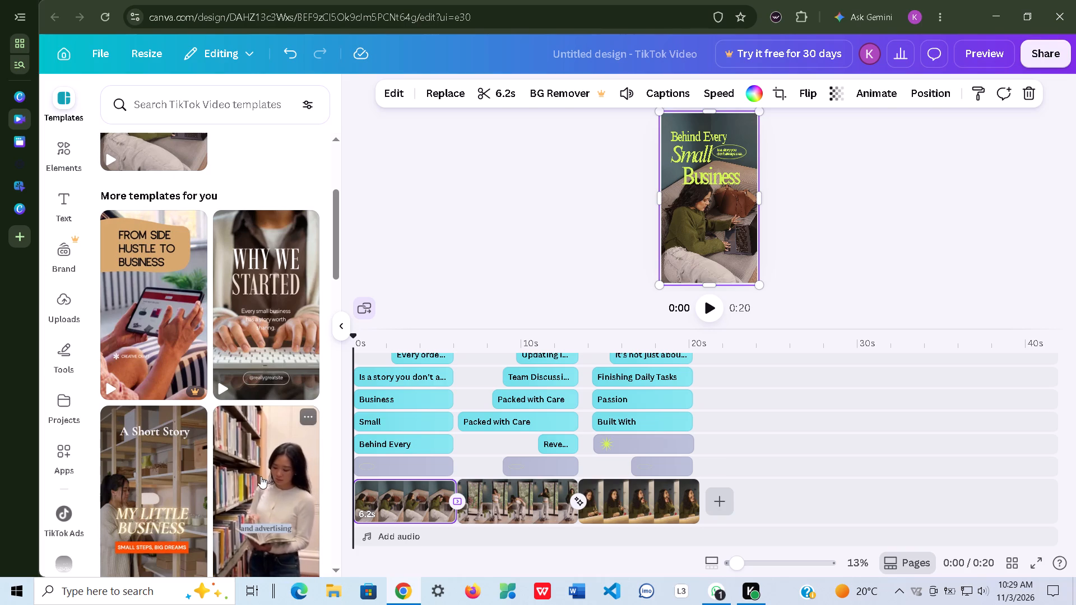
Add the alternative text "Never give up" to the small lime-green graphic in the "Built With Passion" scene.
left_click(405, 421)
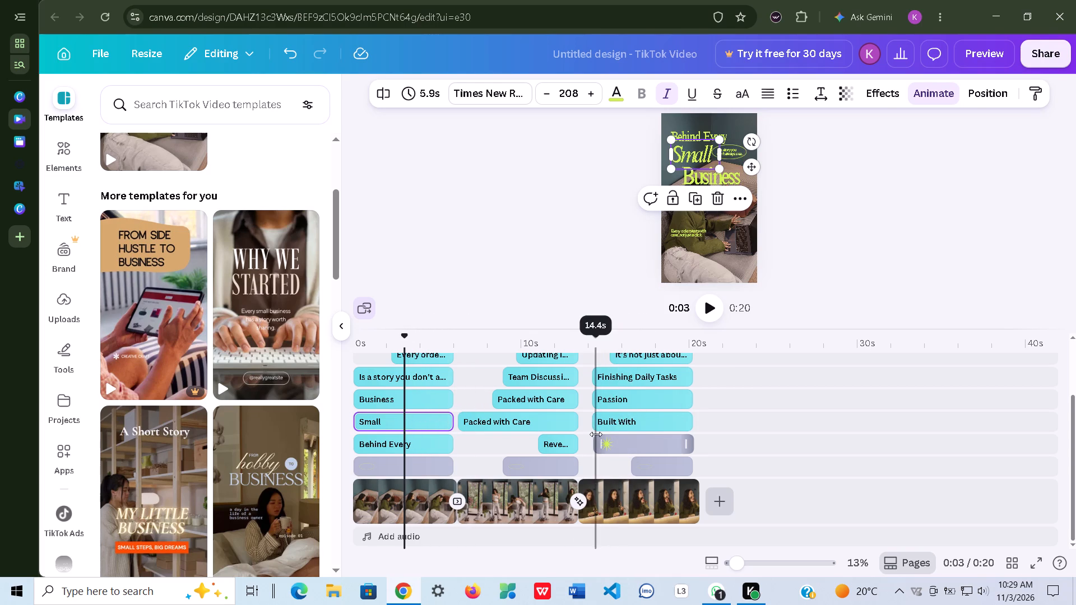
left_click(609, 440)
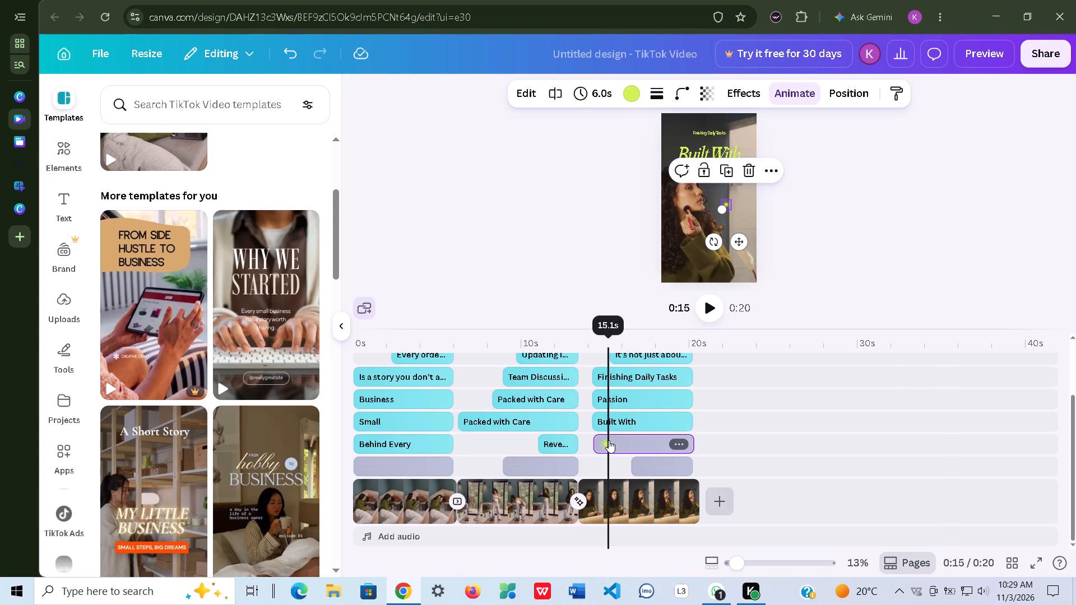
left_click(679, 441)
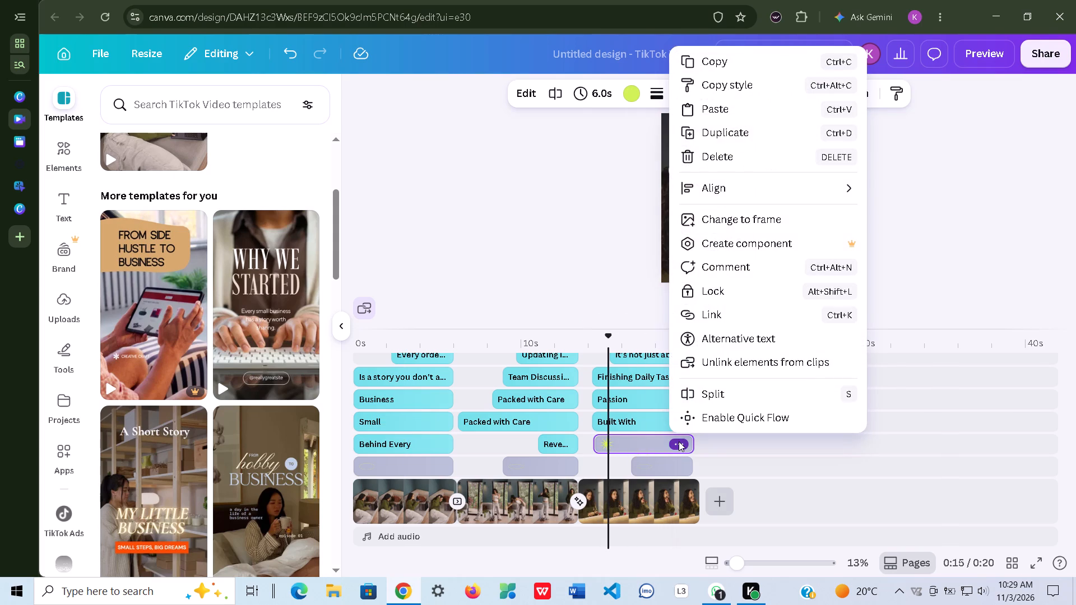
left_click(732, 336)
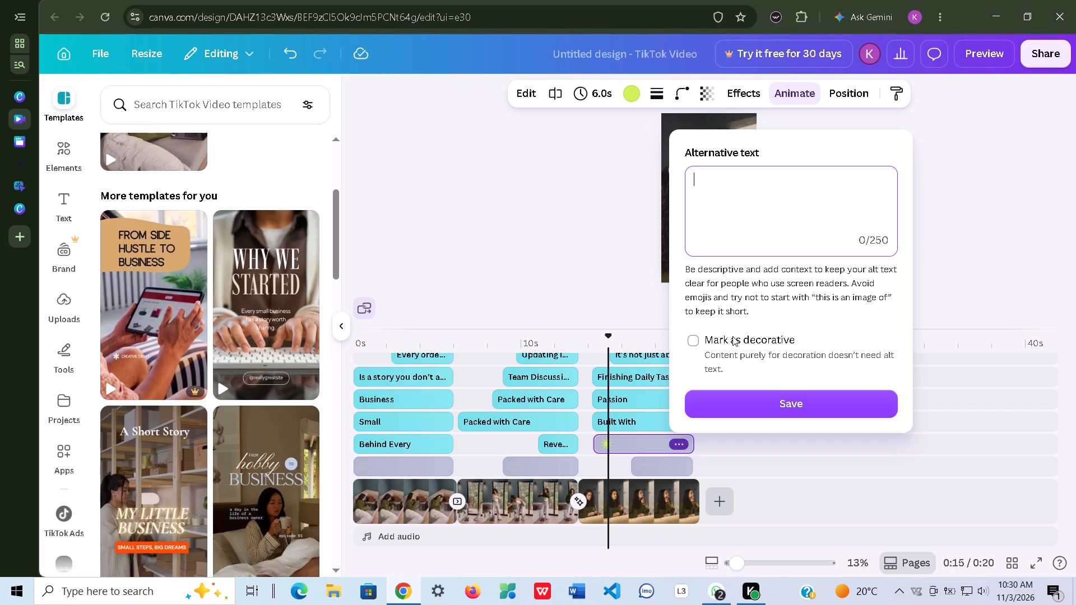
key("n")
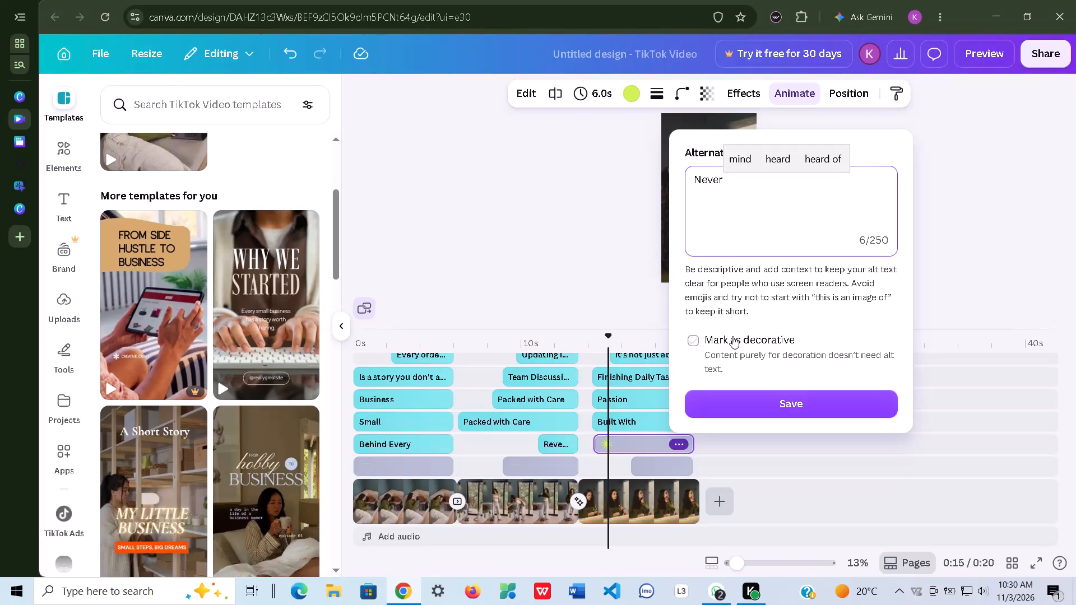
type("give up")
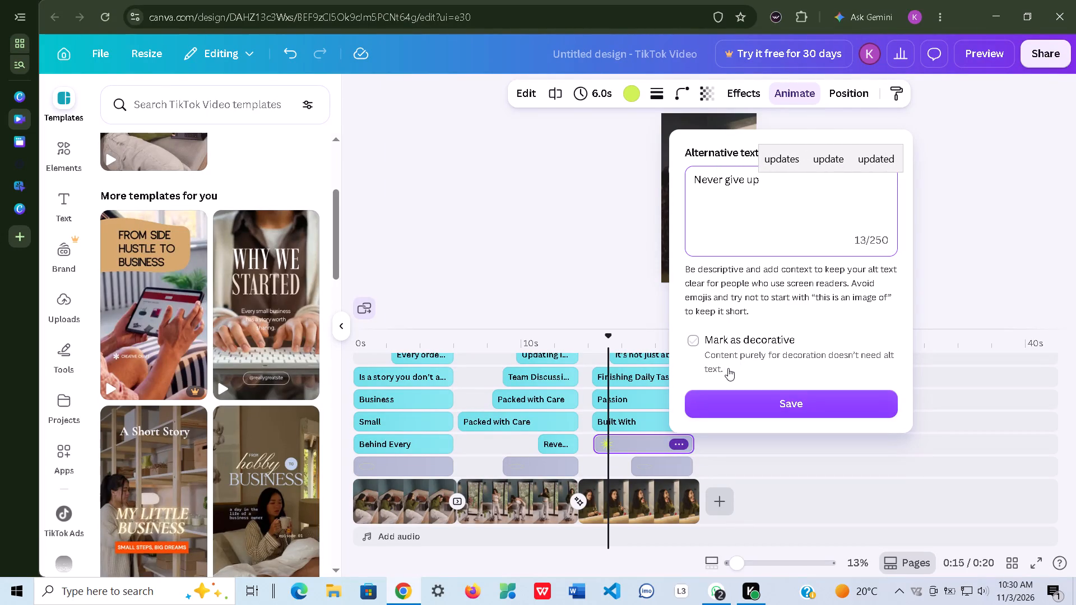
left_click(746, 393)
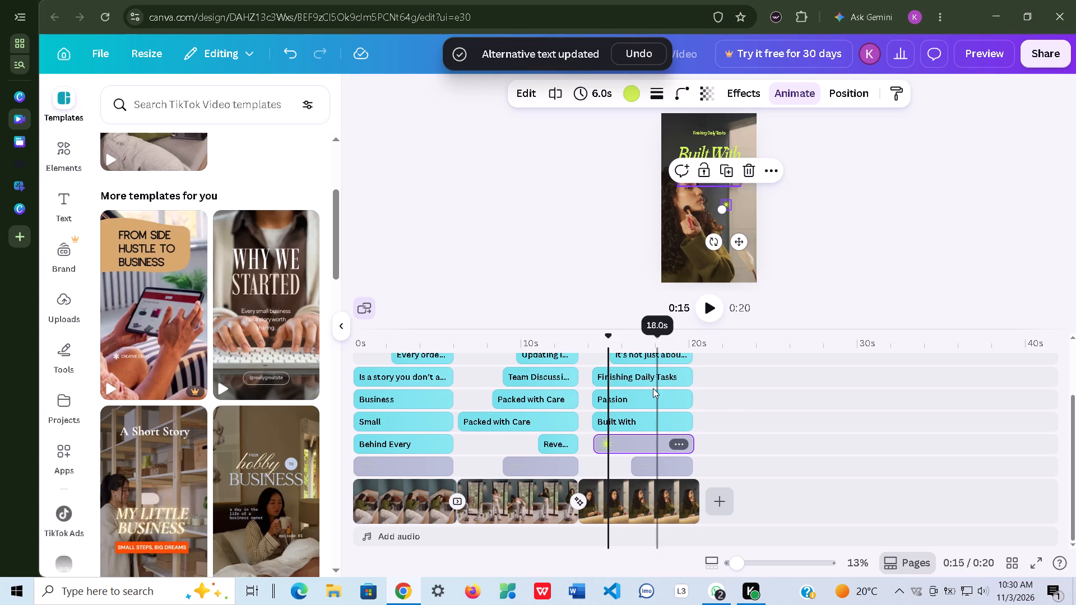
Change the transition between the second and third clips to Flow and apply it between all scenes.
scroll(653, 388, "down", 3)
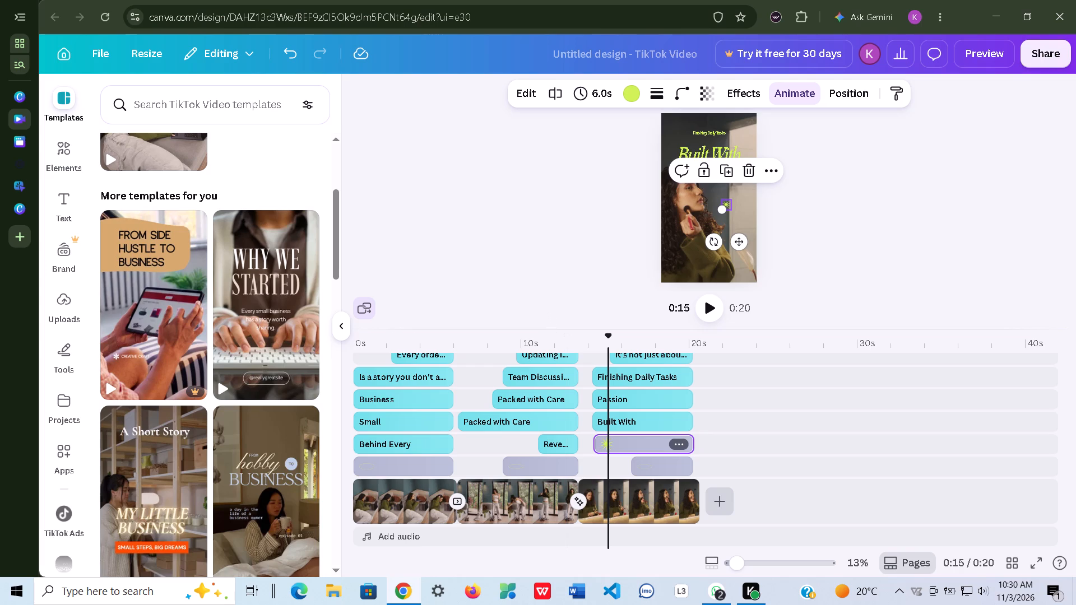
left_click_drag(548, 327, 548, 322)
left_click_drag(548, 322, 548, 315)
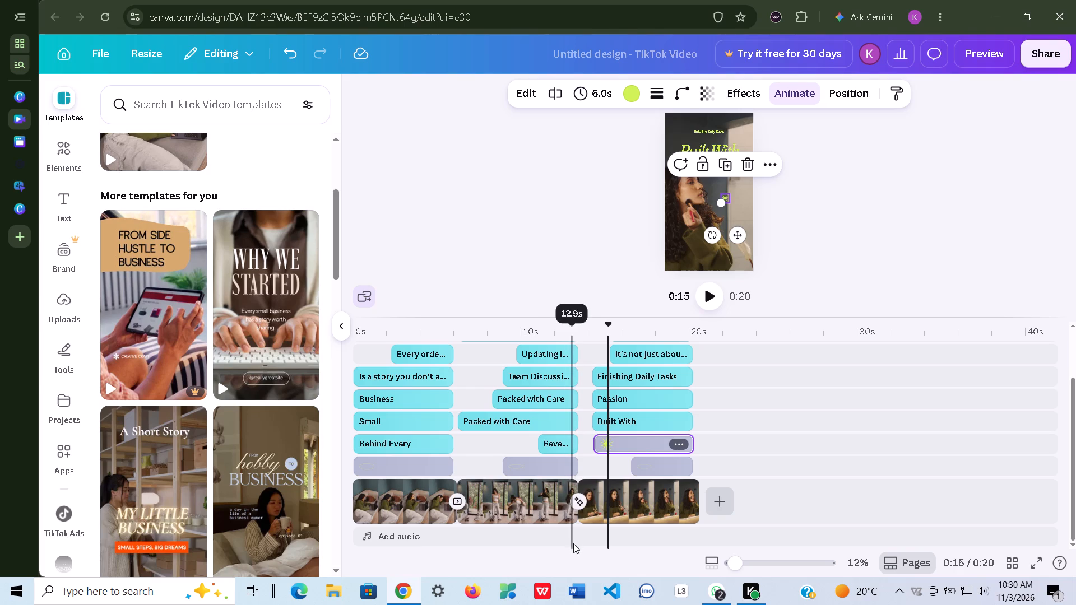
left_click(579, 503)
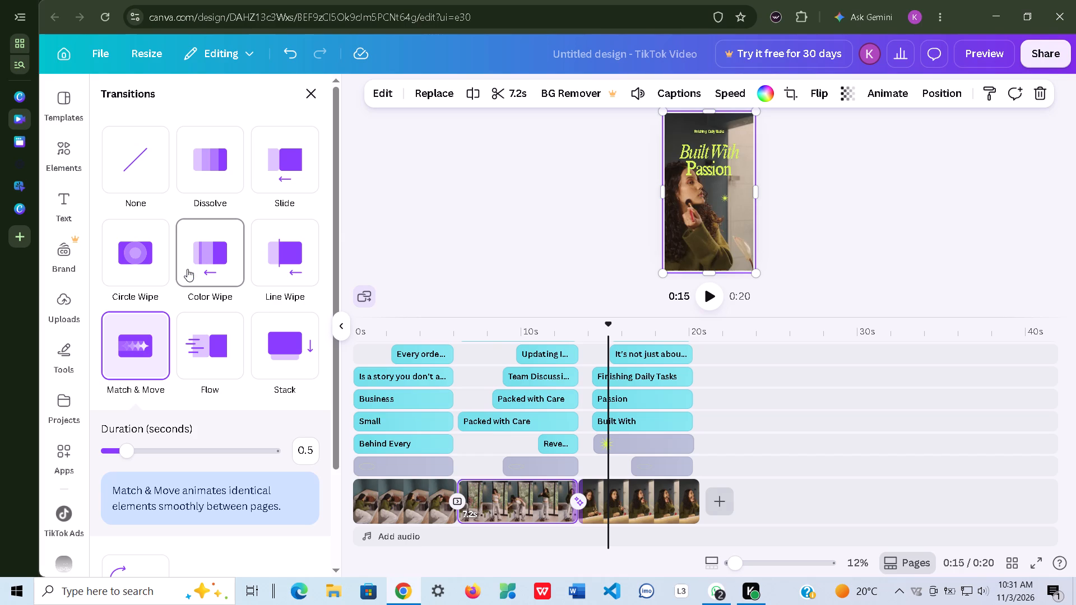
left_click(214, 345)
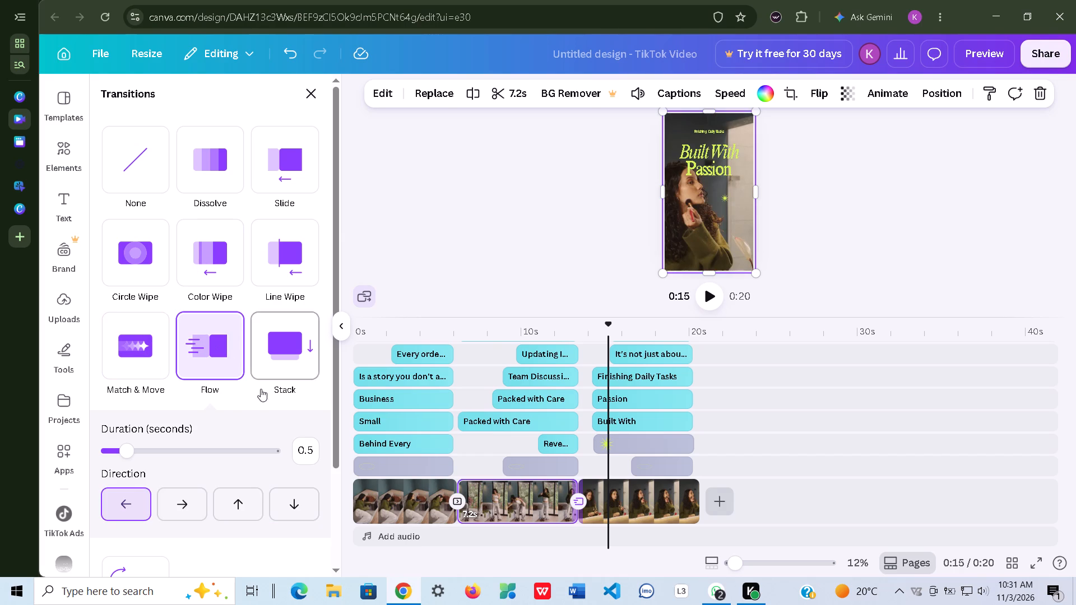
scroll(236, 418, "down", 5)
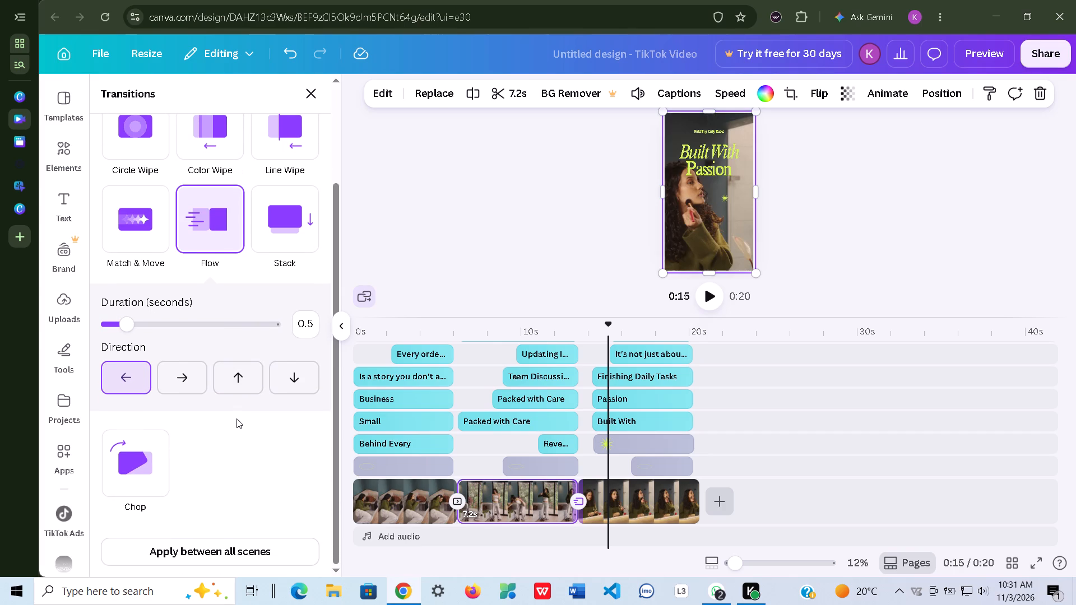
left_click(253, 548)
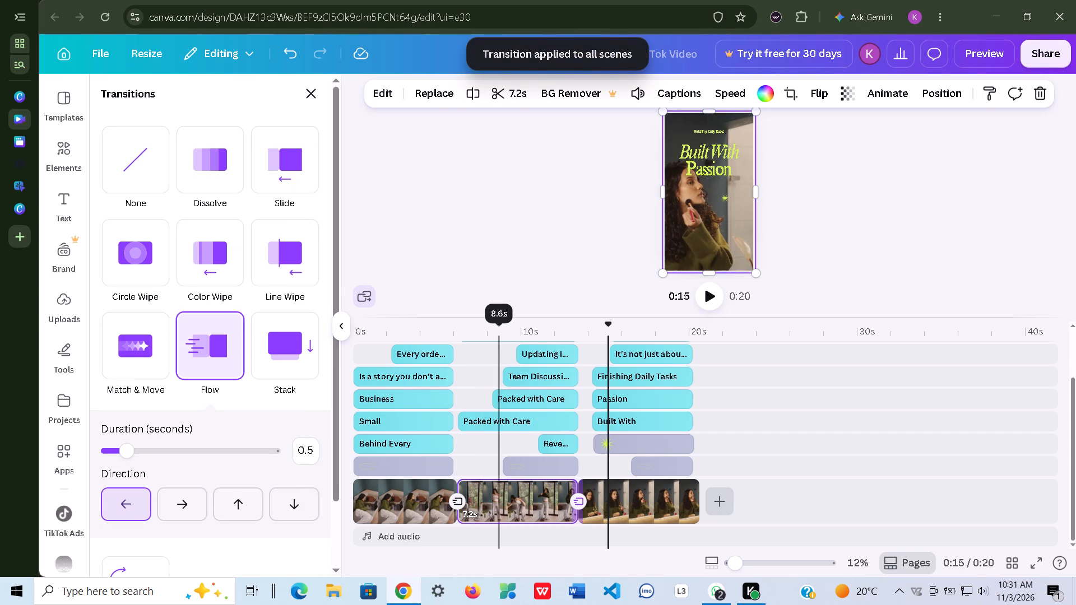
left_click(362, 245)
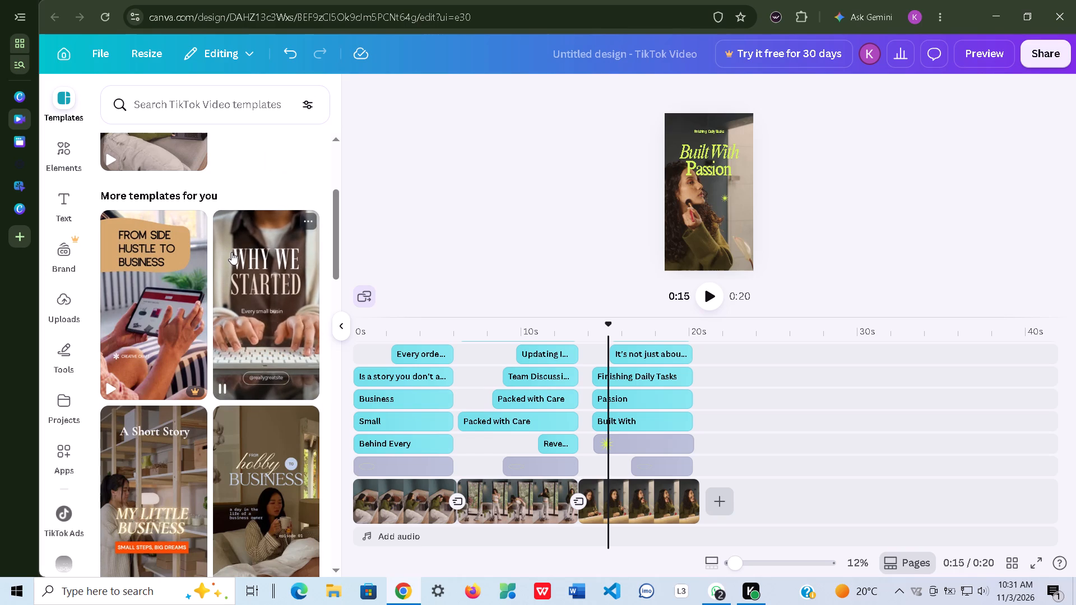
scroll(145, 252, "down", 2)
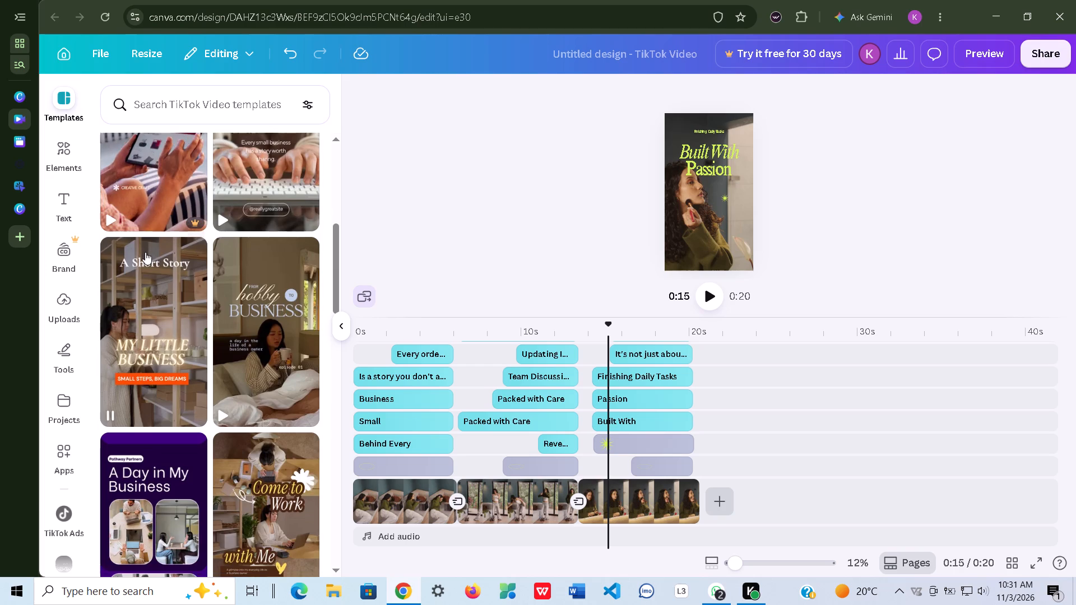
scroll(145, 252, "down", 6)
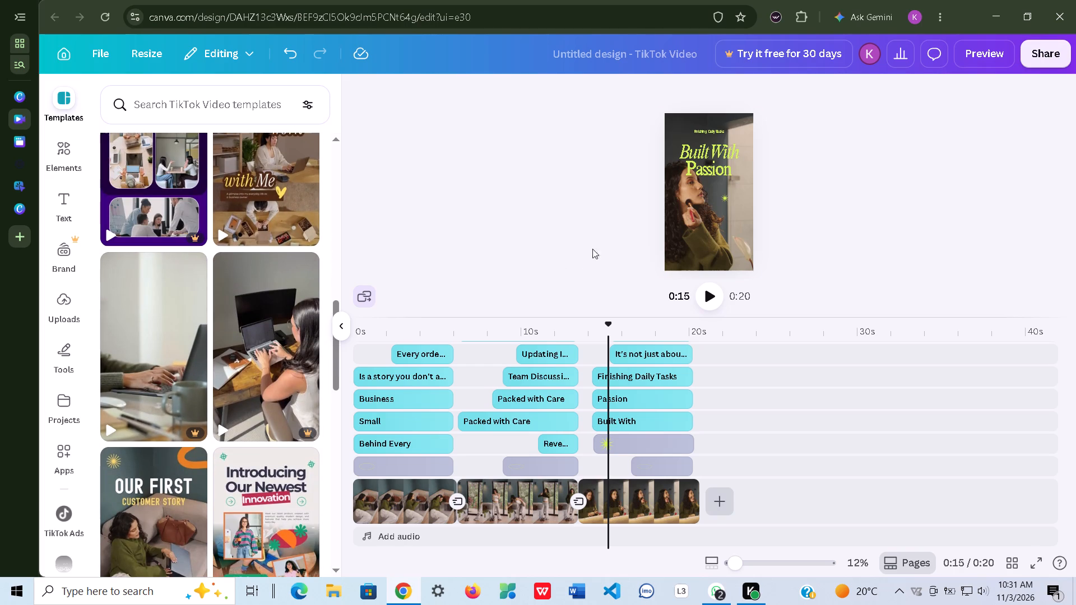
Preview the video in the large player and return to the editor.
left_click(979, 48)
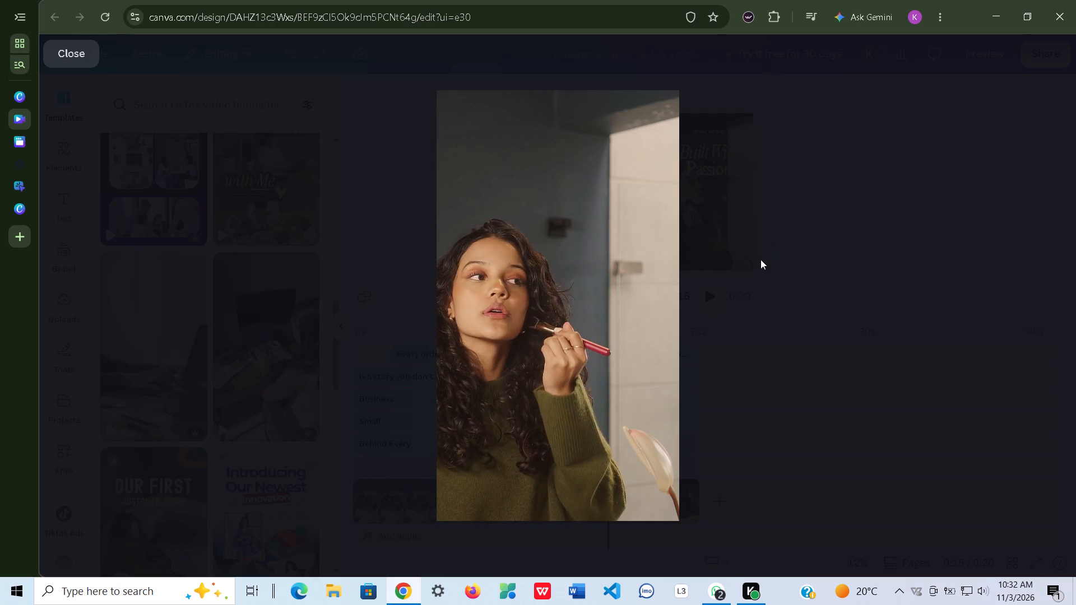
left_click(78, 53)
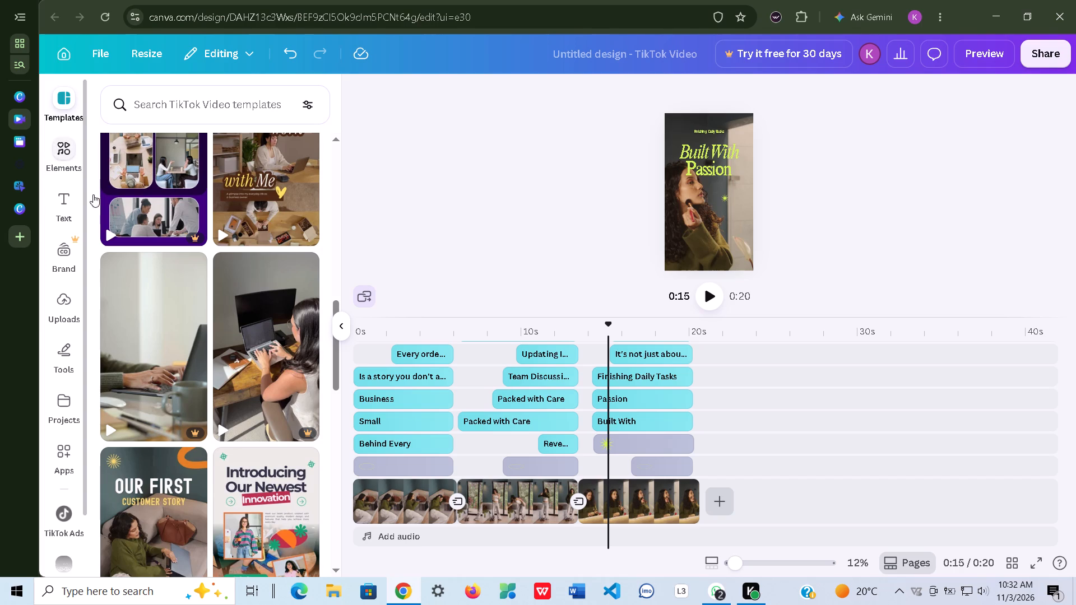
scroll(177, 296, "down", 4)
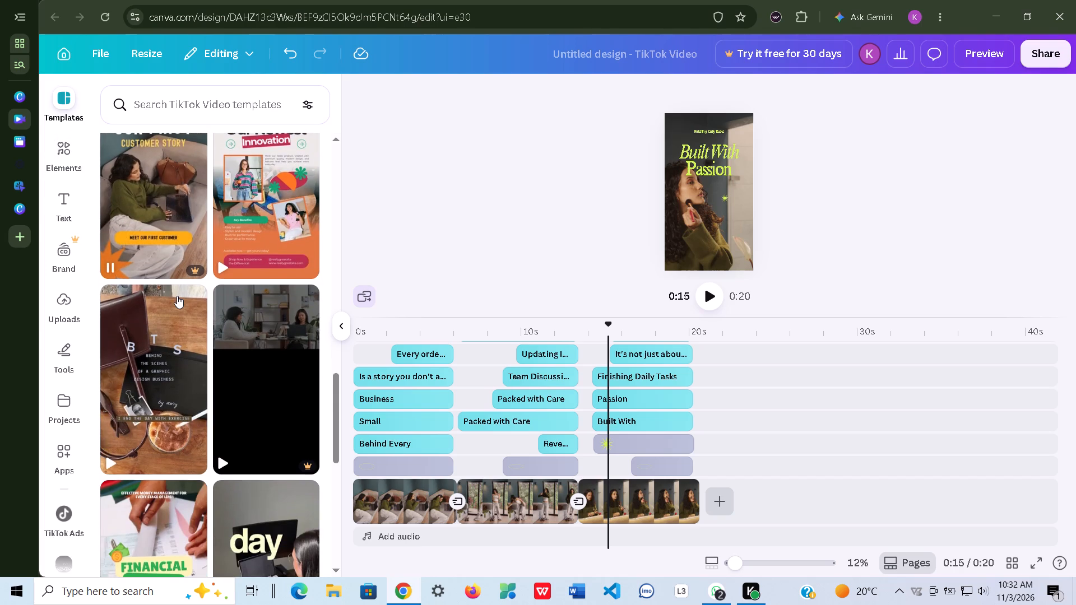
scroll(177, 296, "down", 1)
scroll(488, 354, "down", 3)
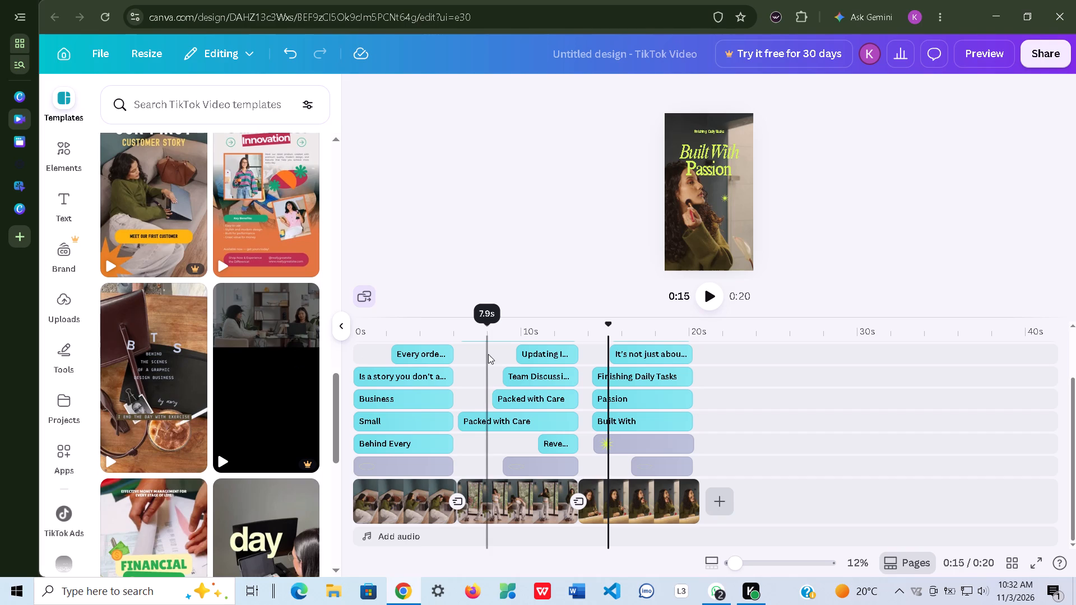
Browse the music library, sample the Calm Scene track from the Calm category and add it to the video's audio.
left_click(380, 536)
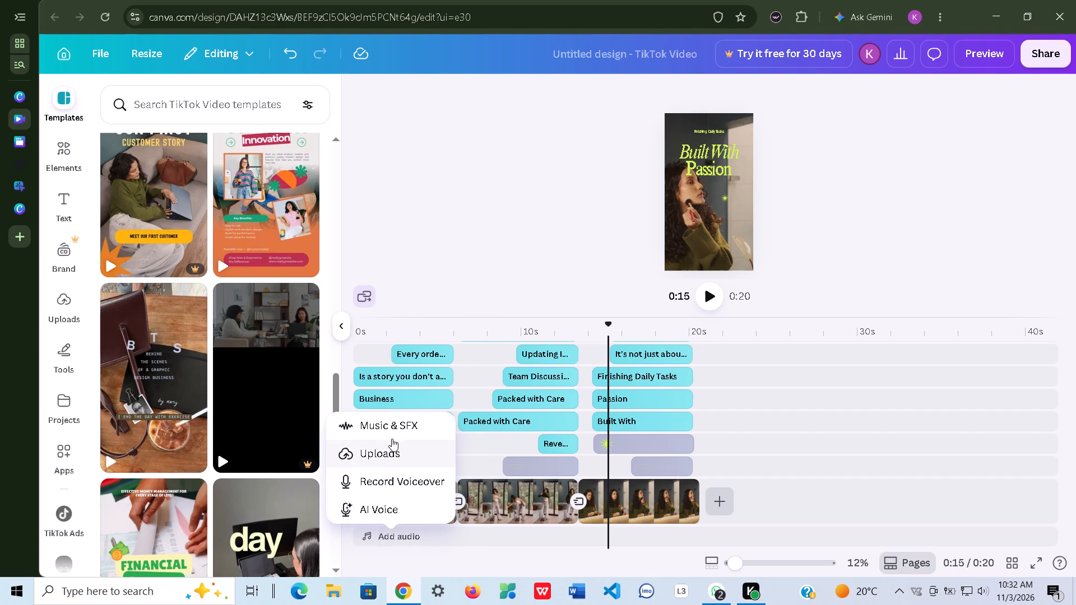
left_click(400, 423)
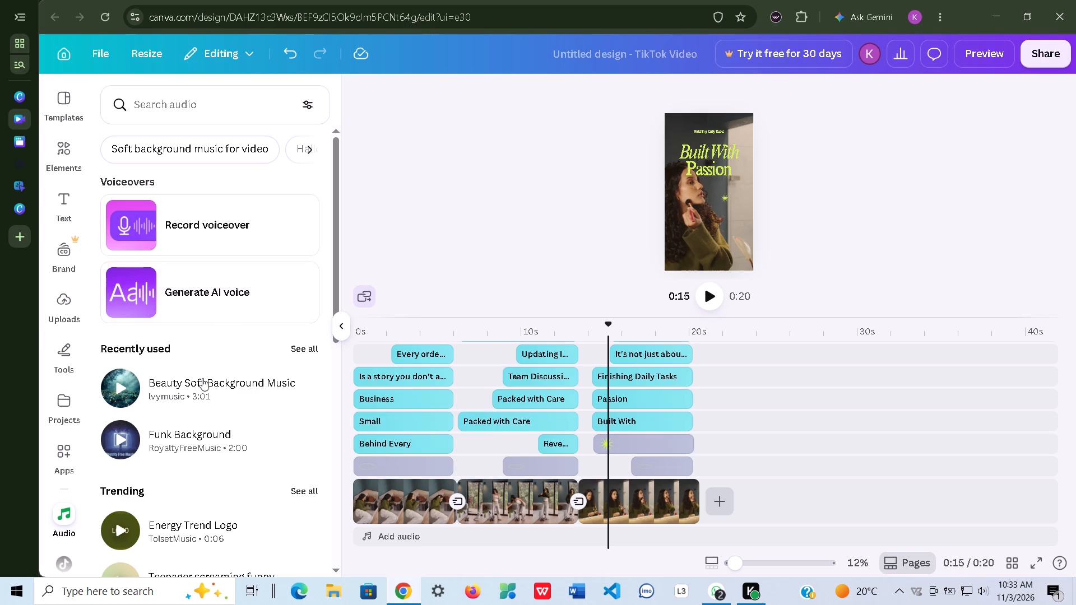
scroll(196, 403, "down", 2)
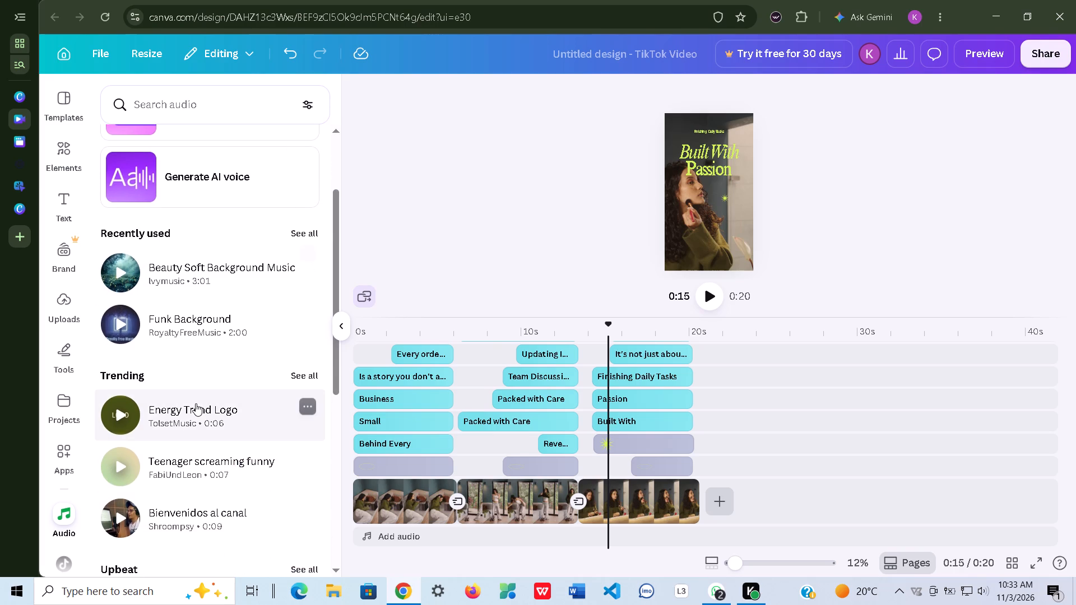
scroll(196, 403, "down", 2)
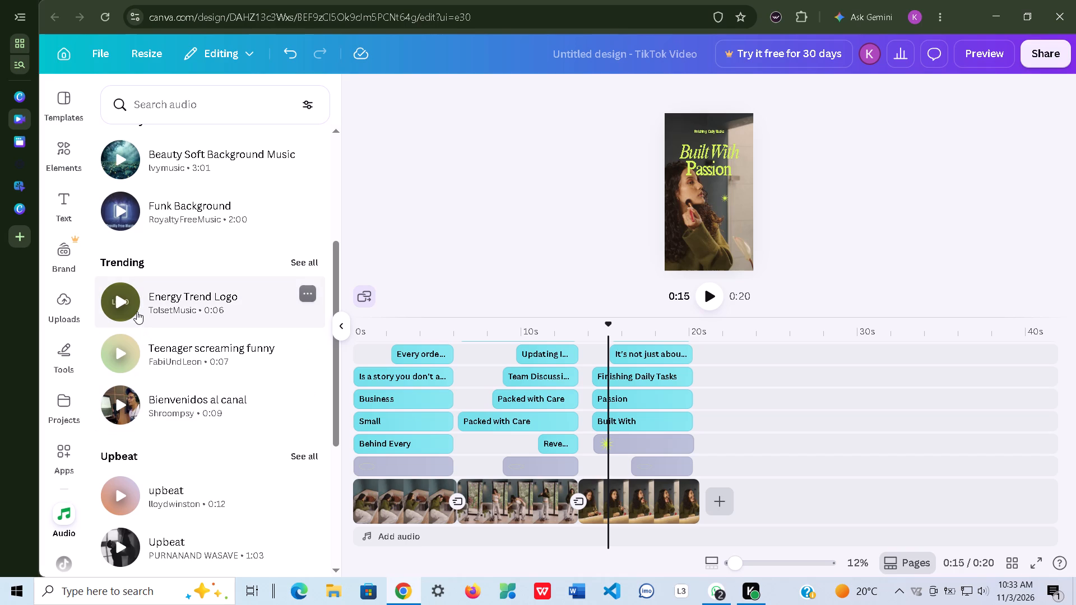
scroll(142, 369, "down", 1)
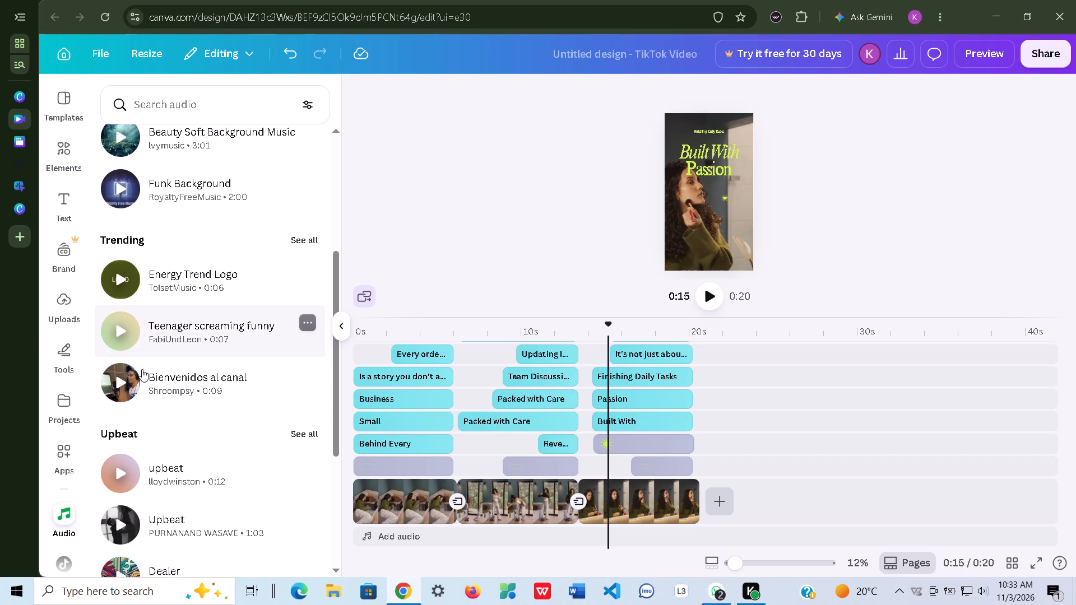
scroll(142, 369, "down", 2)
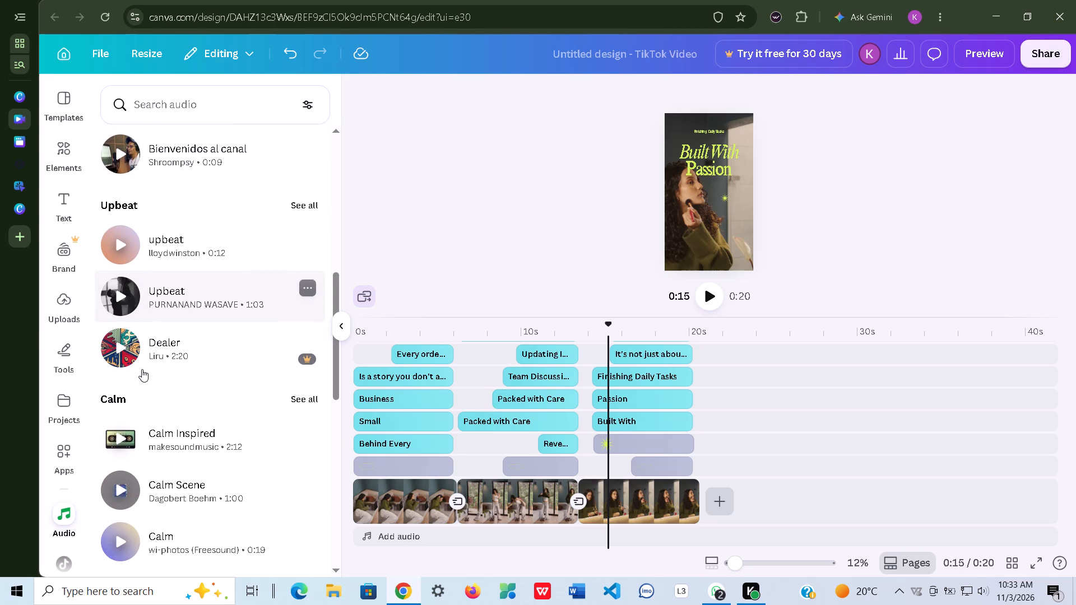
scroll(142, 369, "down", 1)
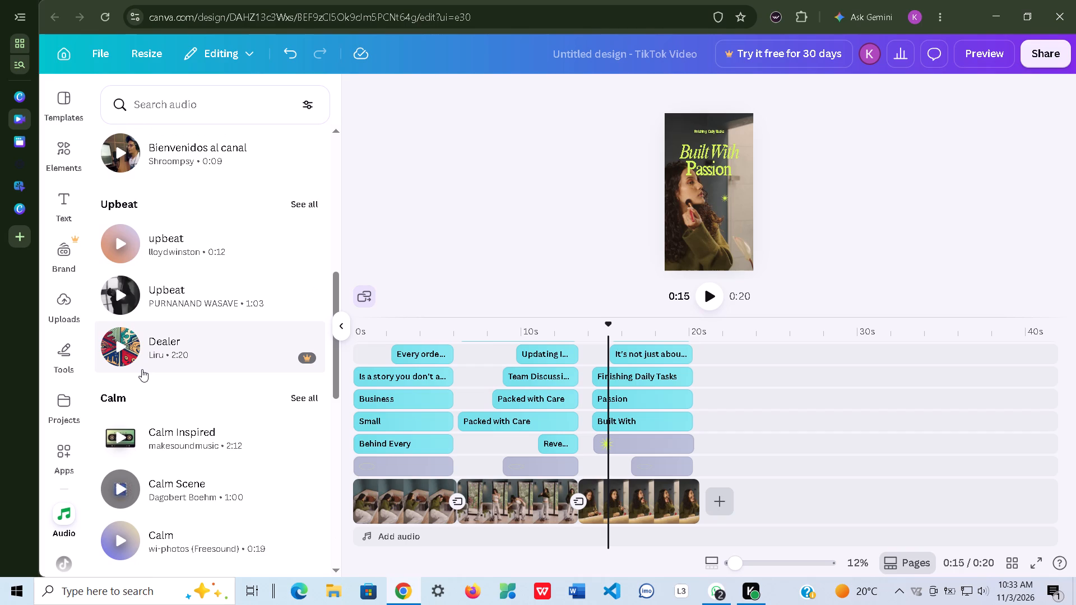
scroll(142, 369, "down", 2)
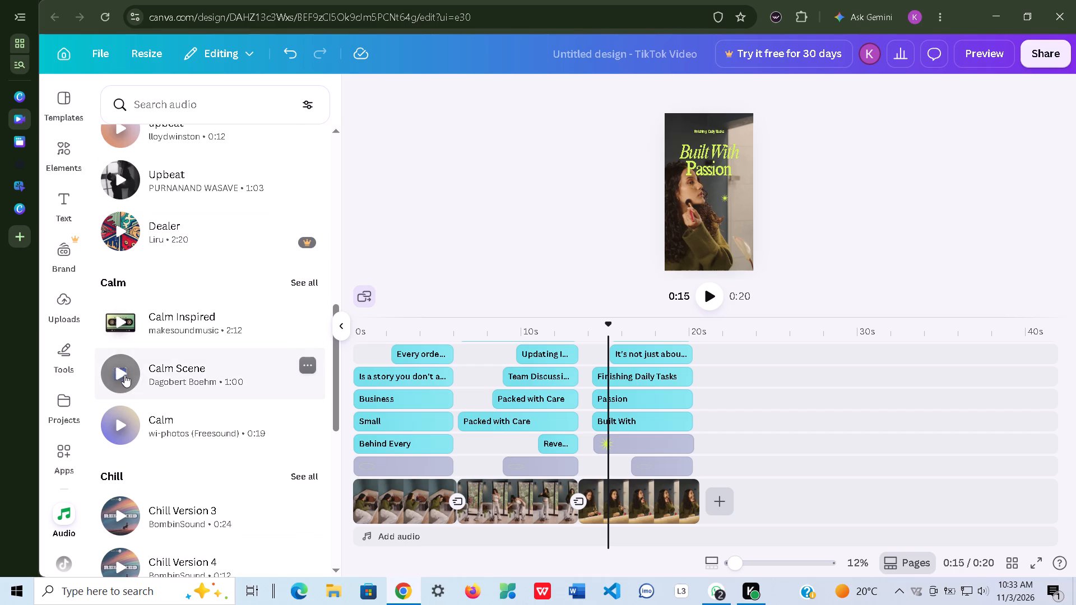
left_click(120, 371)
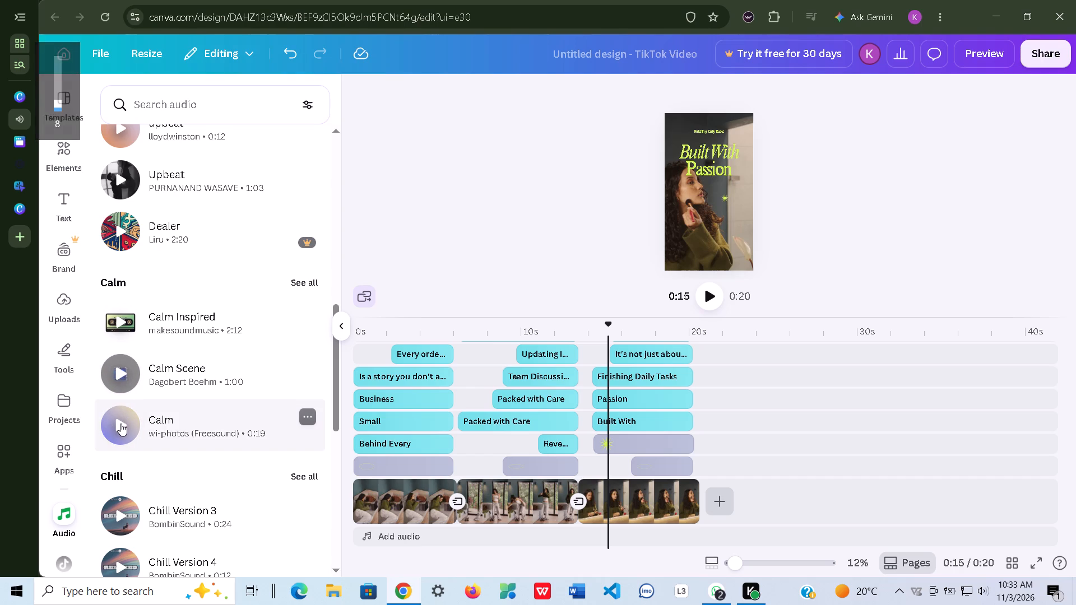
left_click(261, 360)
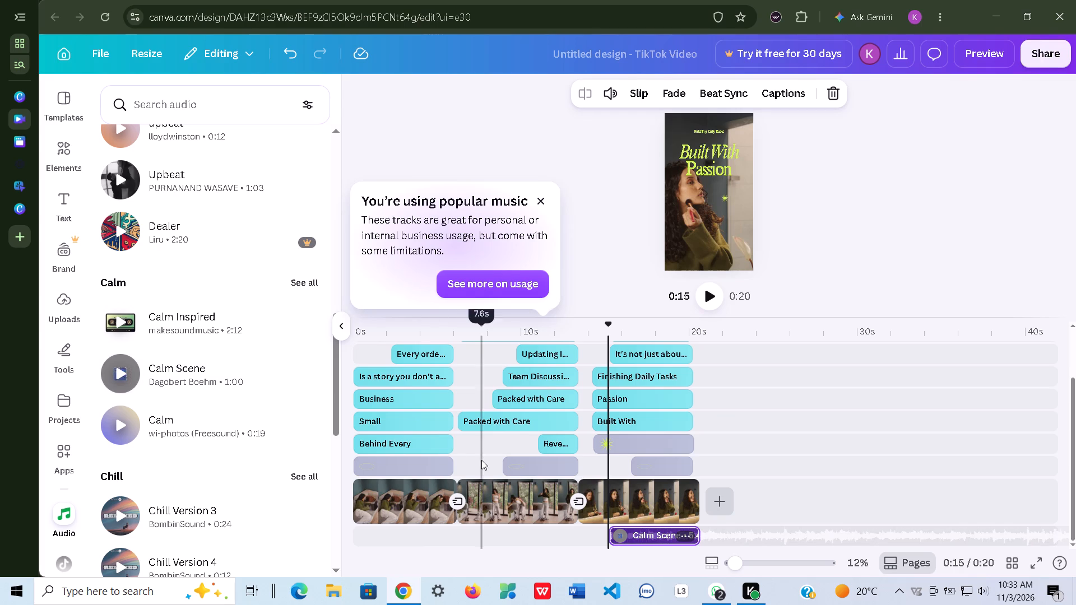
Move the Calm Scene audio clip to the start of the timeline and extend it to 20.6 s, ending with the last video clip.
scroll(670, 467, "right", 1)
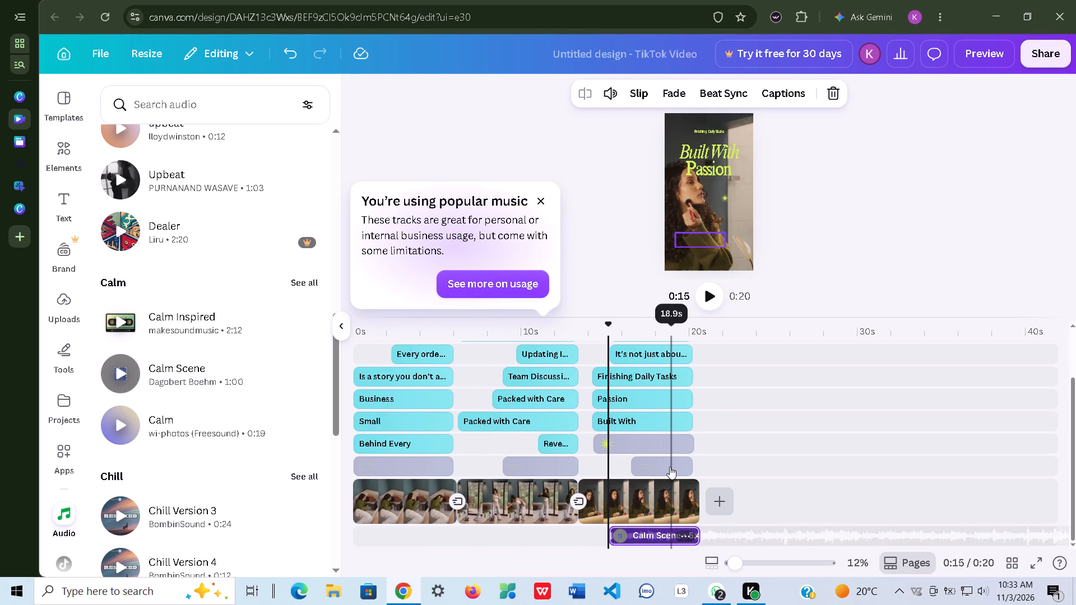
scroll(658, 476, "right", 2)
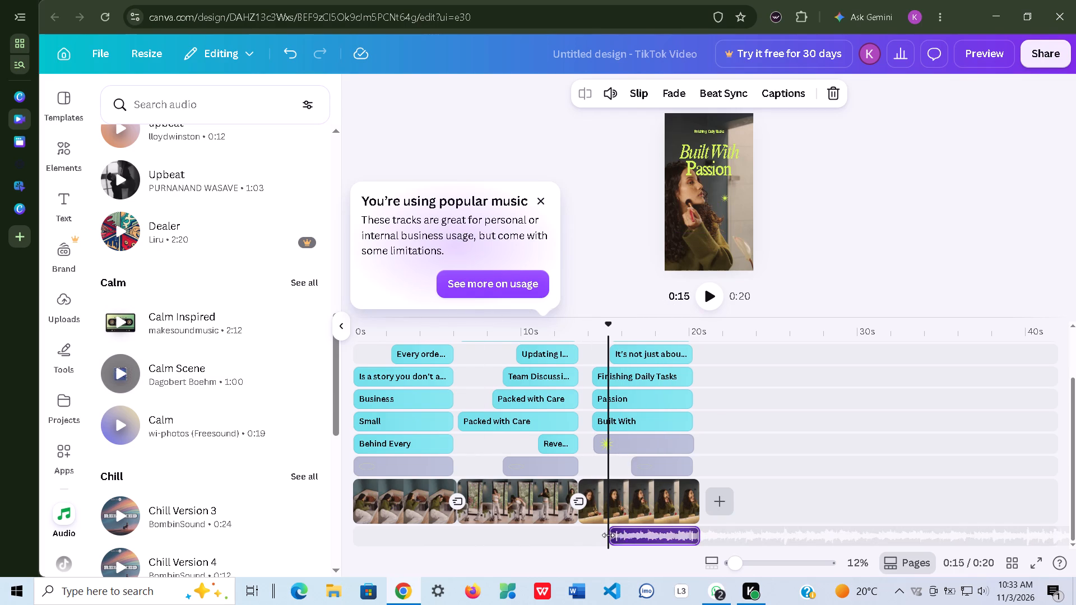
left_click_drag(611, 536, 434, 541)
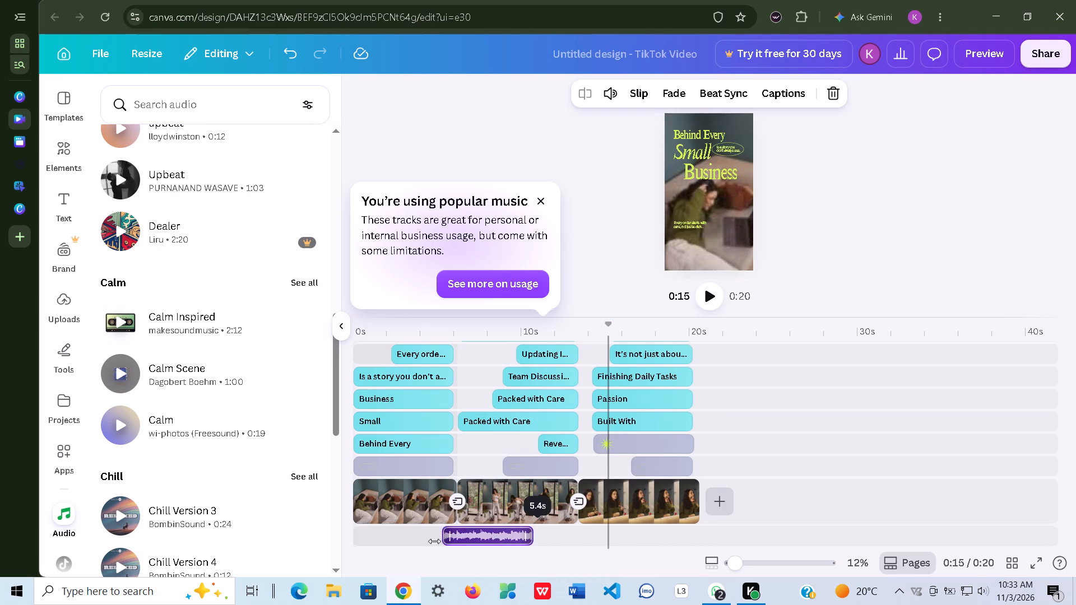
left_click_drag(434, 541, 356, 533)
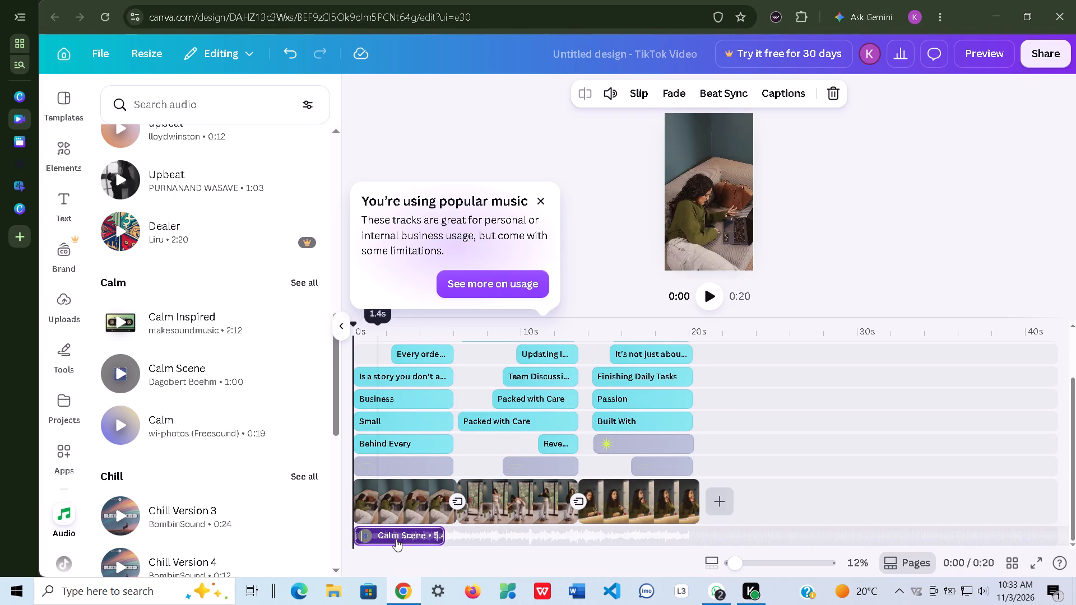
left_click_drag(444, 533, 488, 535)
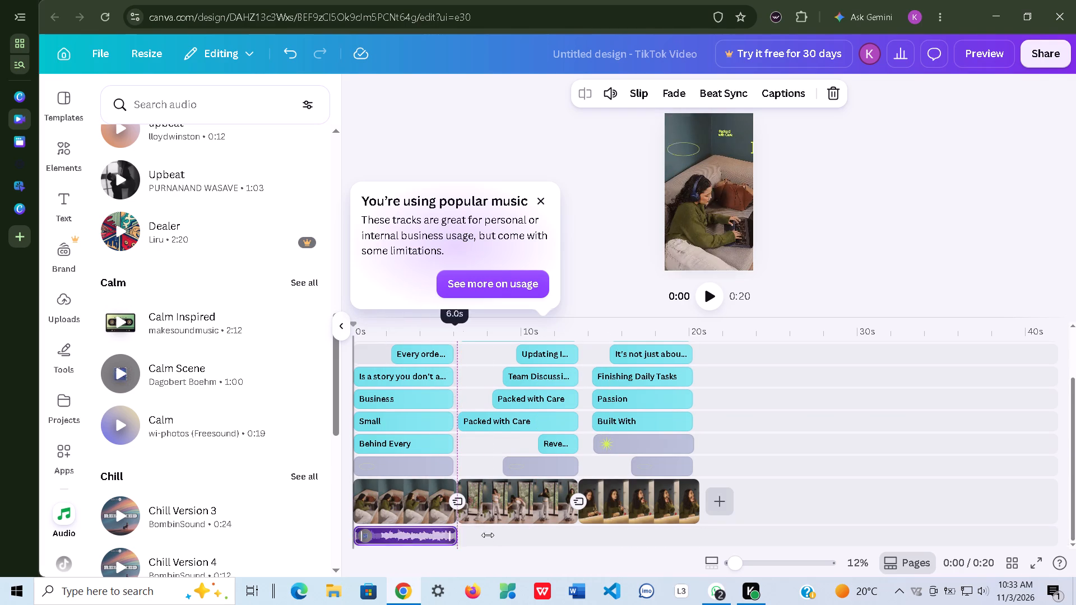
left_click_drag(488, 535, 633, 548)
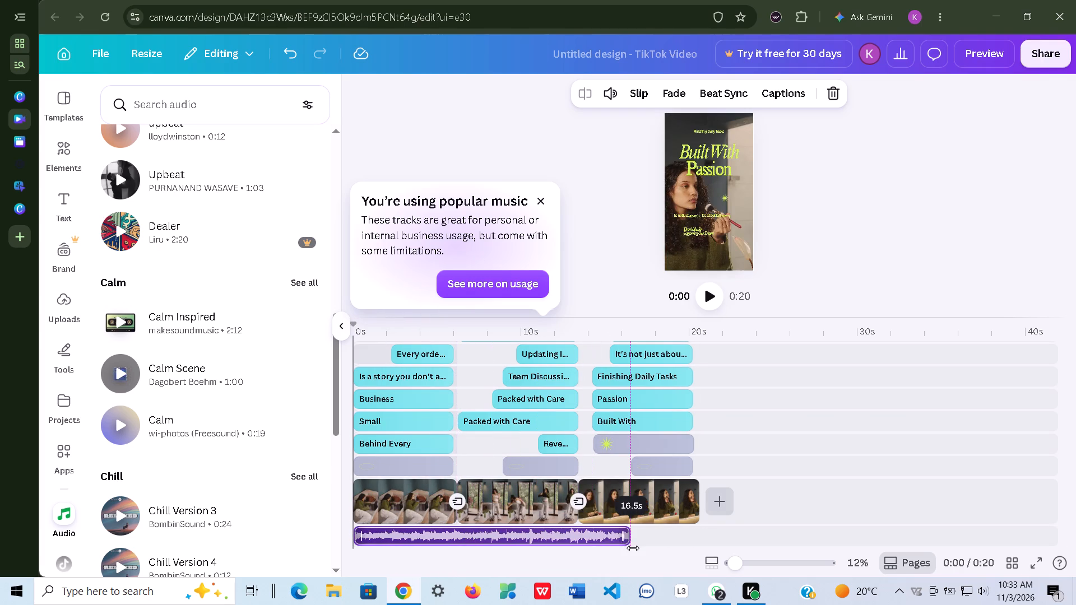
left_click_drag(633, 548, 701, 547)
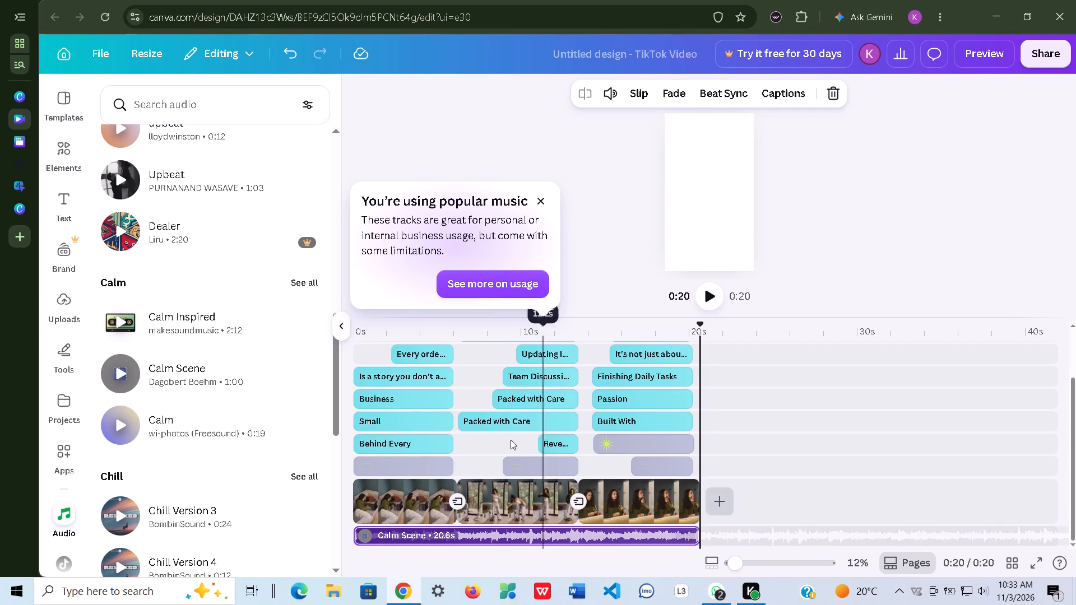
Read the usage terms for popular music and close them.
scroll(500, 440, "right", 1)
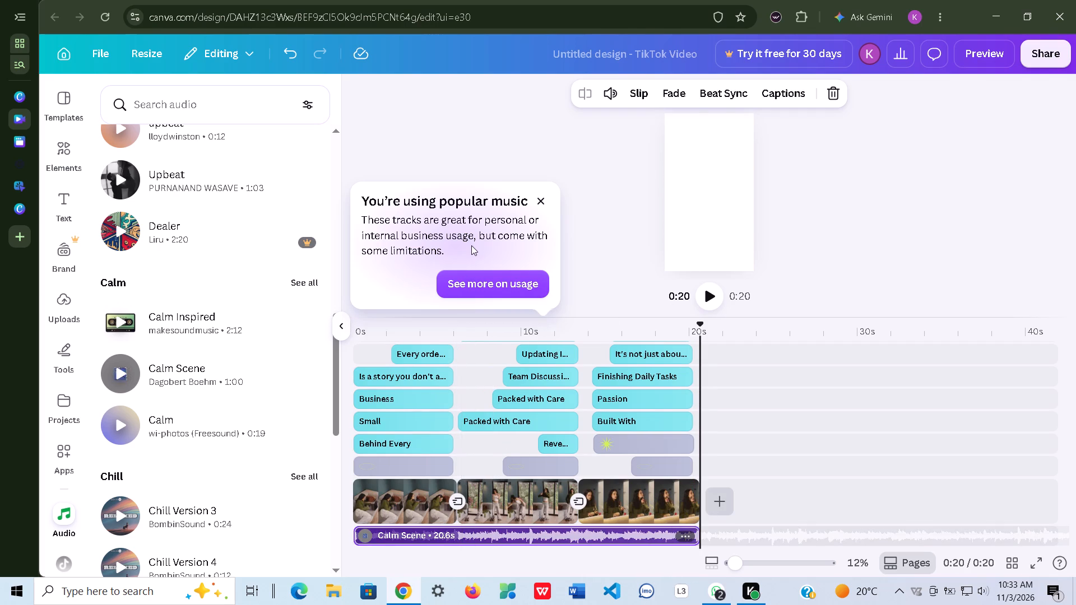
left_click(466, 281)
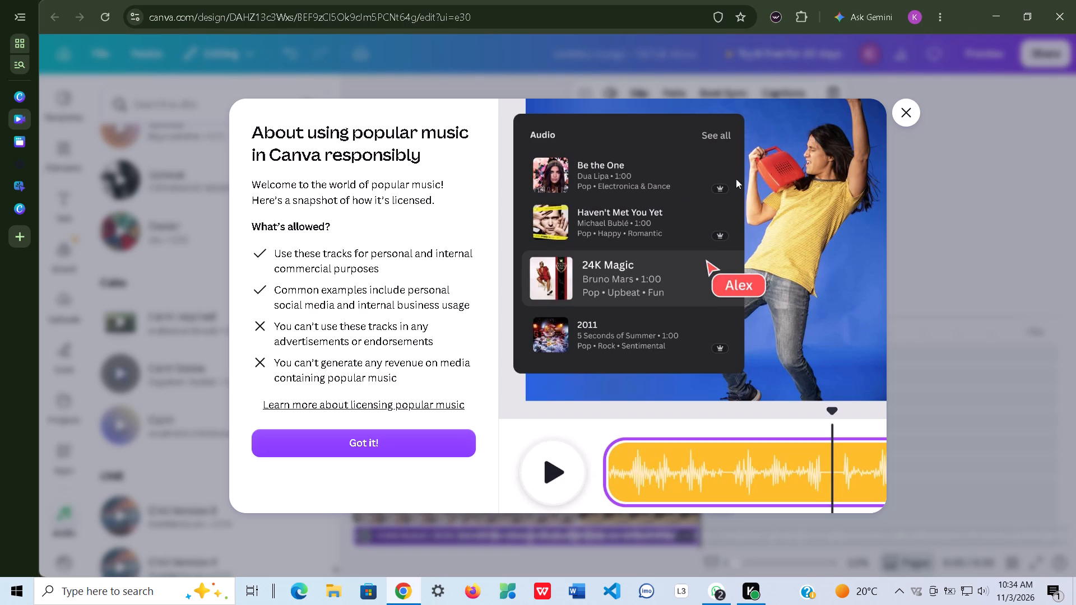
left_click(904, 114)
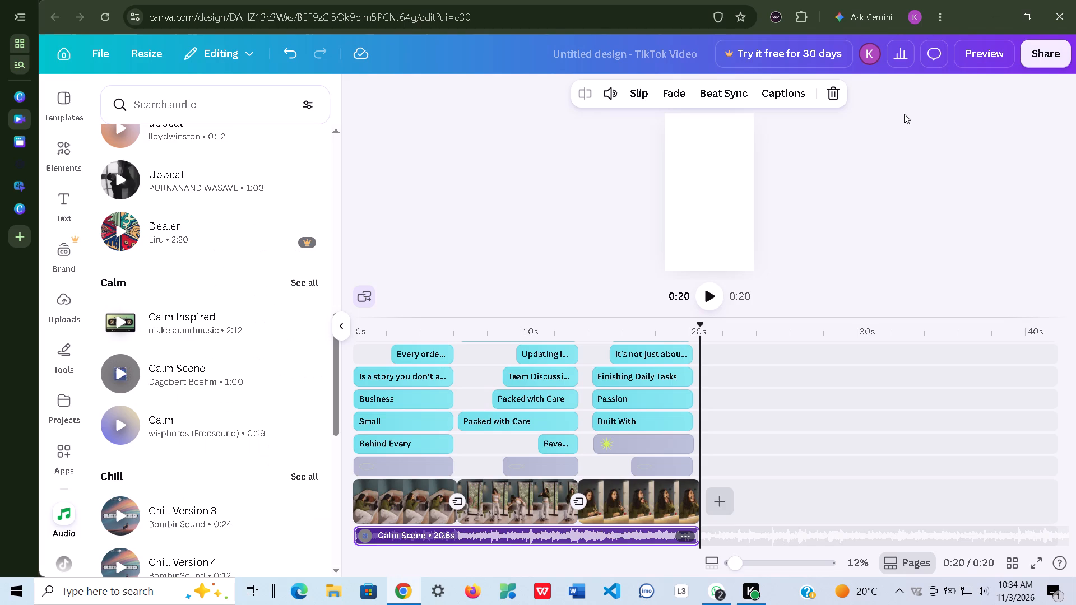
Play the video in the editor to check it with the added music.
scroll(544, 424, "right", 4)
left_click(712, 299)
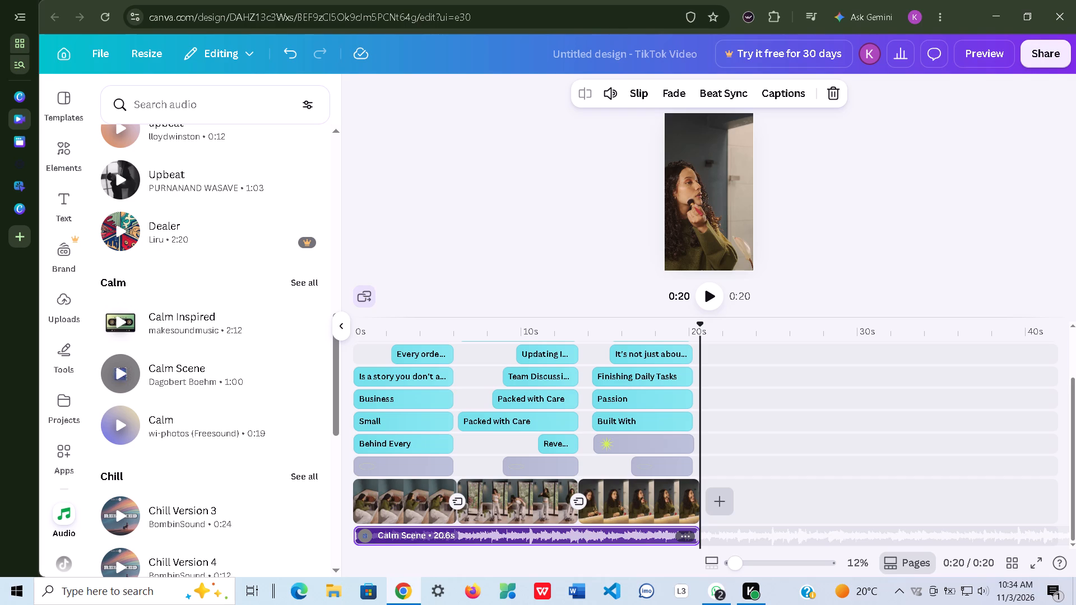
scroll(726, 328, "down", 5)
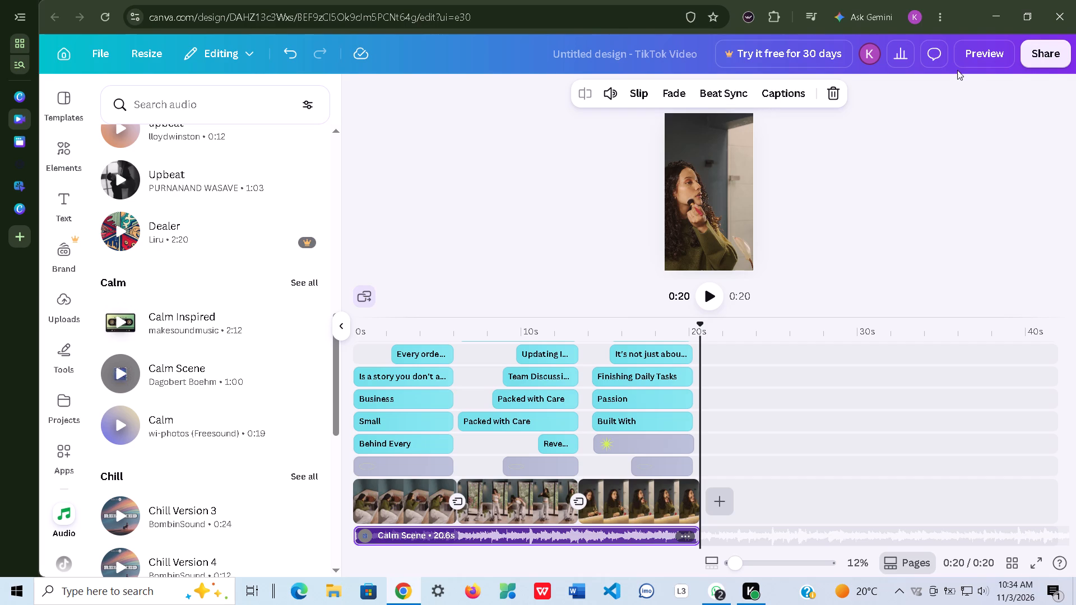
Preview the video with its music in the large player.
left_click(975, 50)
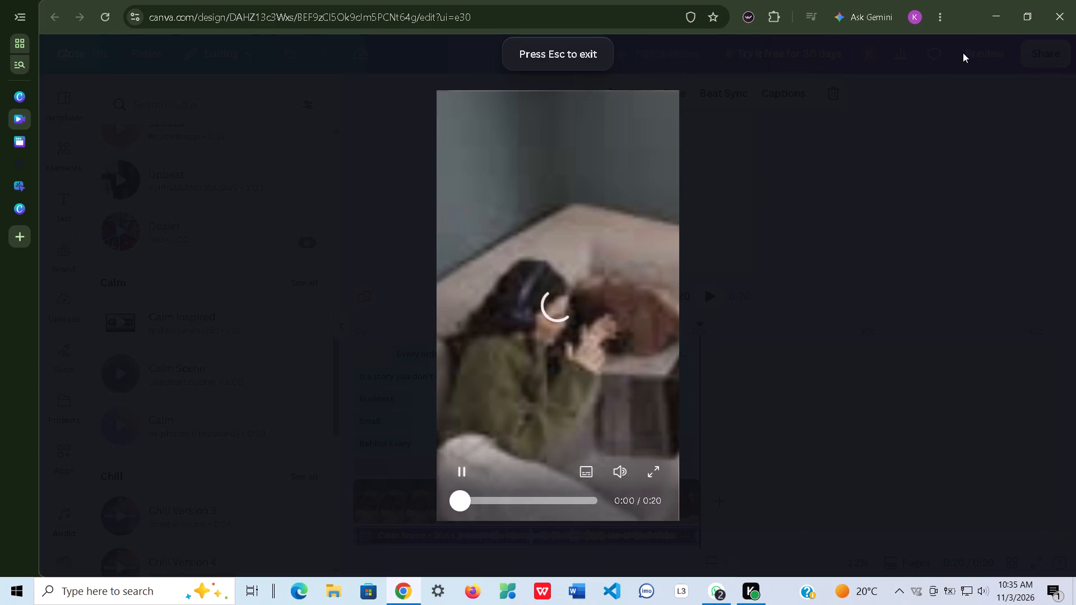